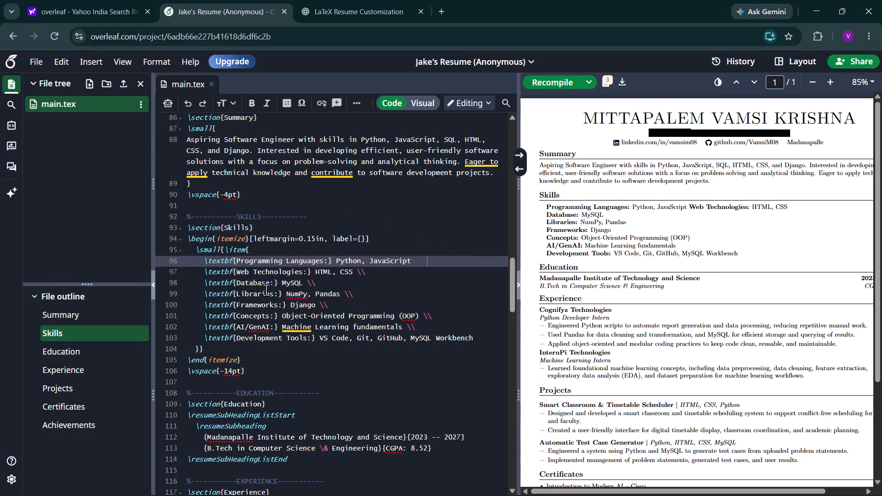
Remove the indentation before the Programming Languages line in the Skills section of main.tex.
left_click(204, 260)
key("BackSpace")
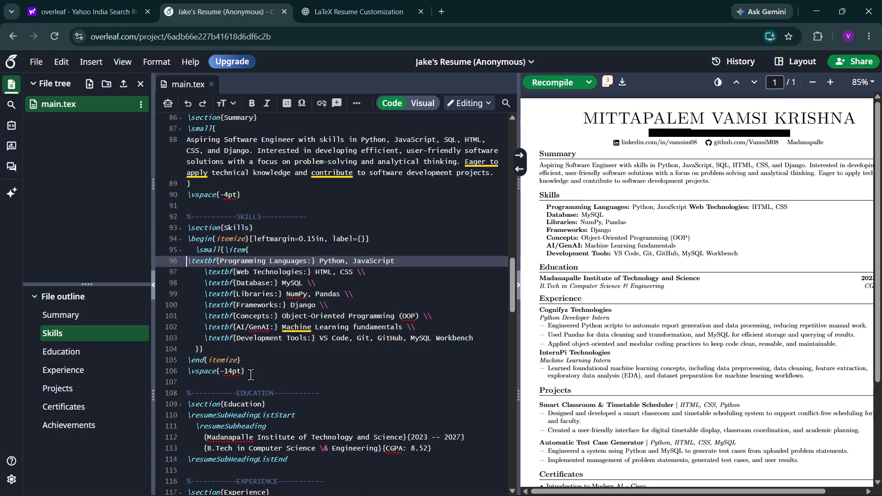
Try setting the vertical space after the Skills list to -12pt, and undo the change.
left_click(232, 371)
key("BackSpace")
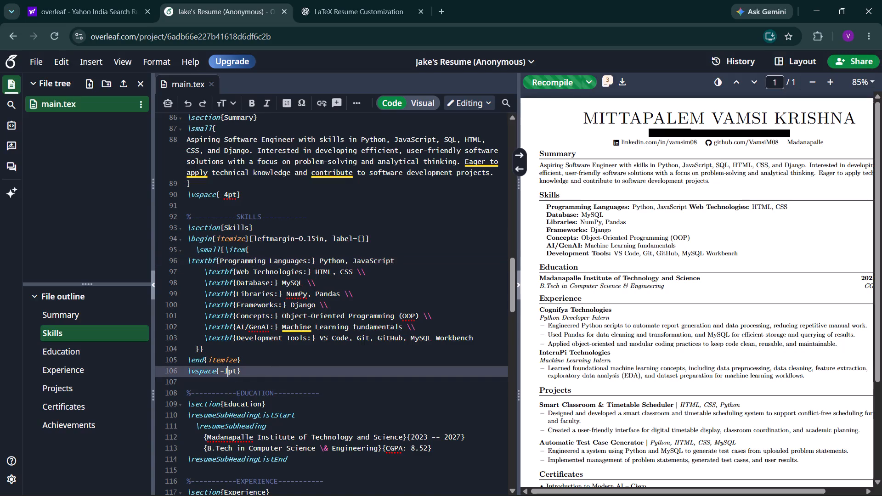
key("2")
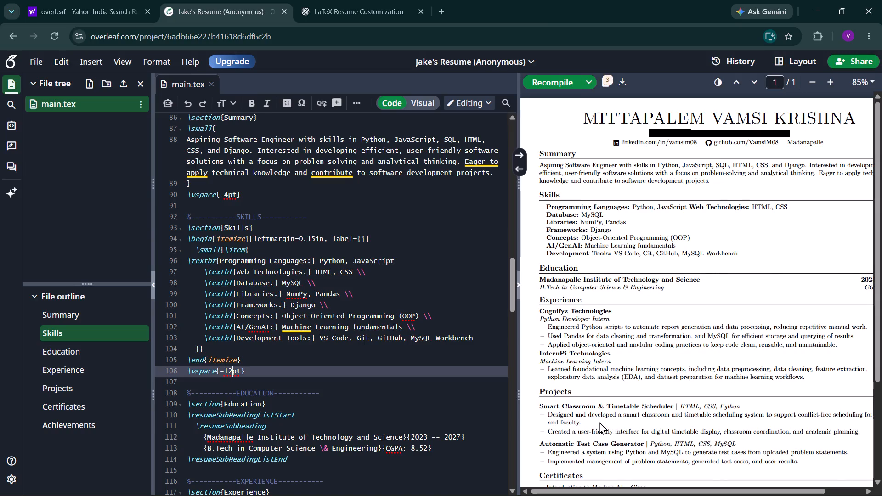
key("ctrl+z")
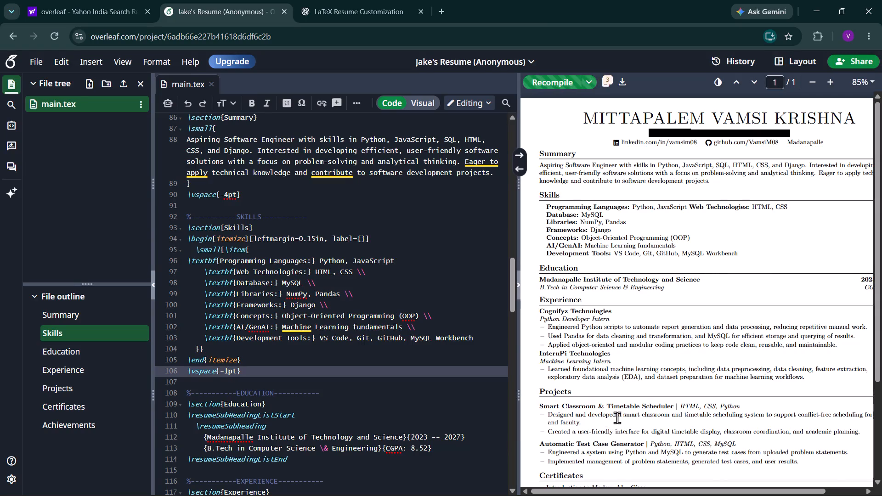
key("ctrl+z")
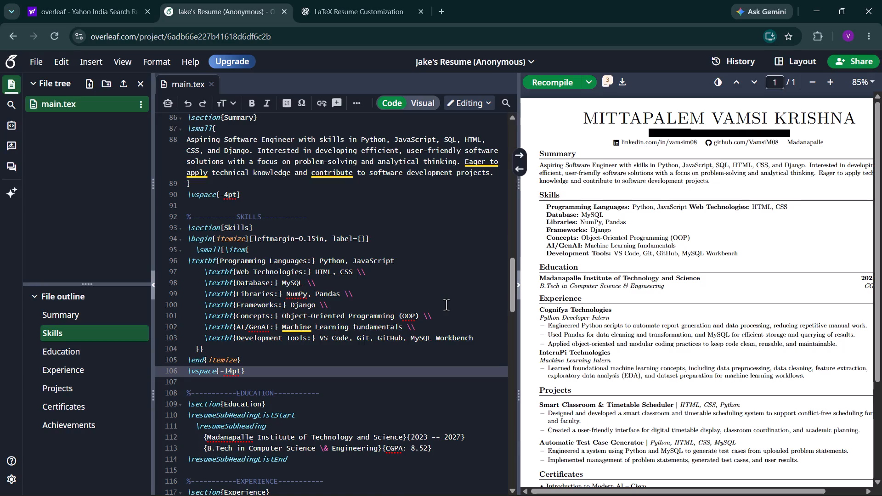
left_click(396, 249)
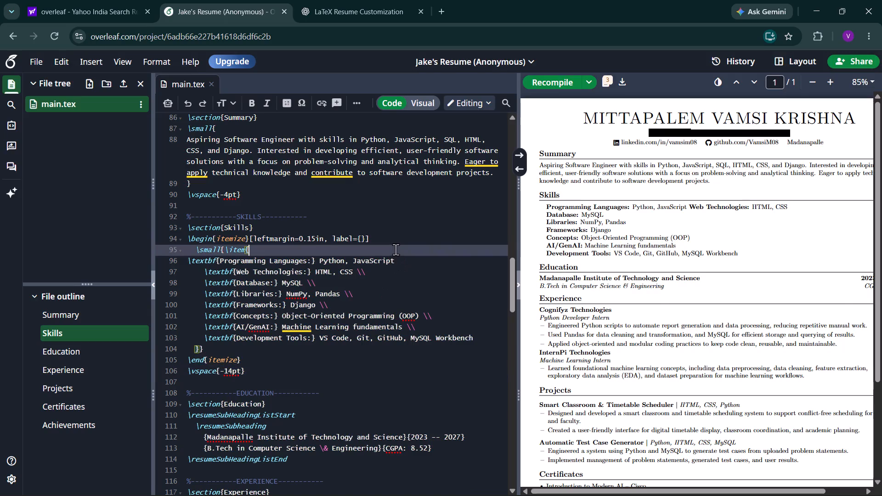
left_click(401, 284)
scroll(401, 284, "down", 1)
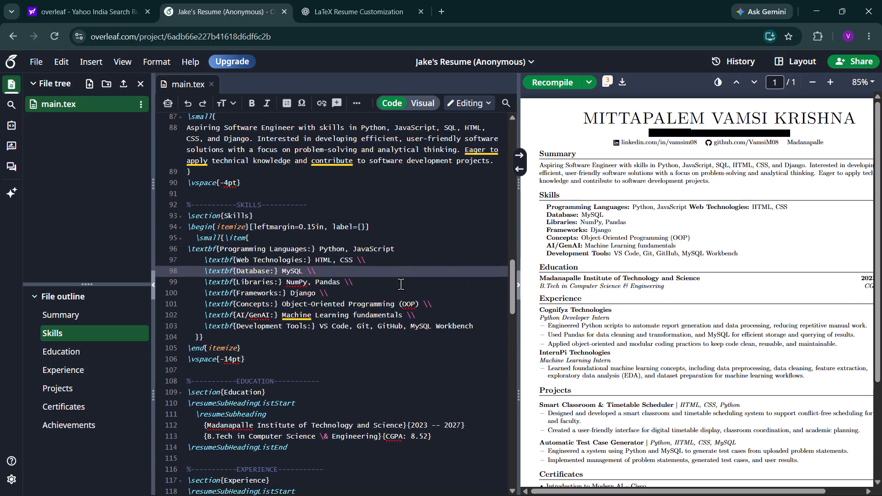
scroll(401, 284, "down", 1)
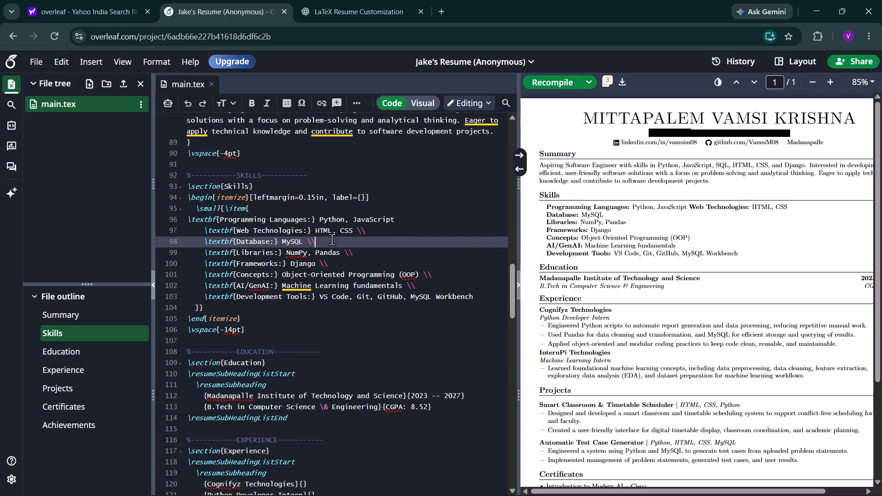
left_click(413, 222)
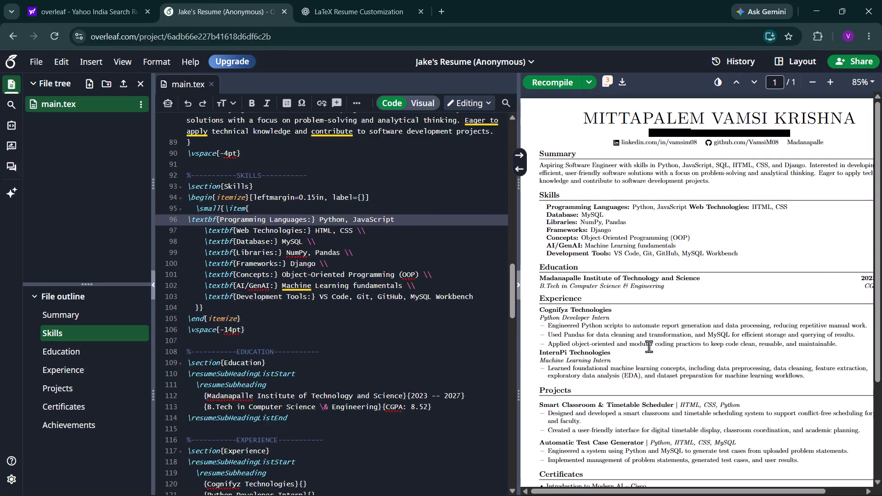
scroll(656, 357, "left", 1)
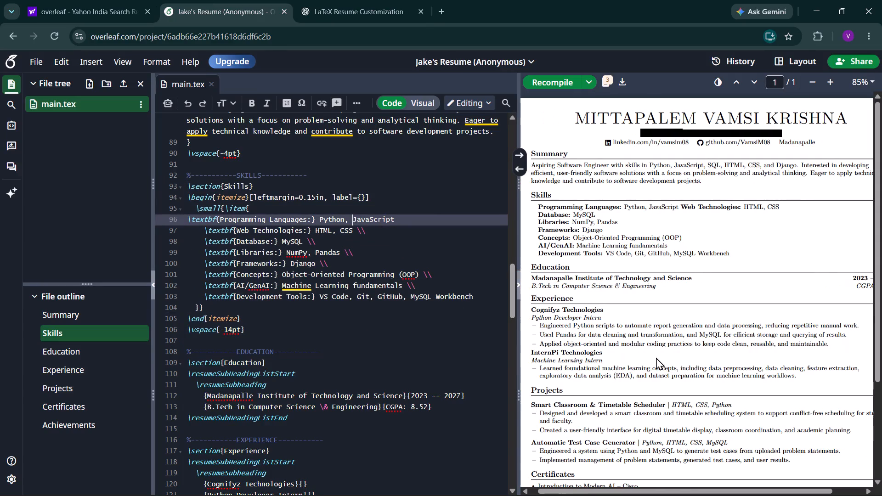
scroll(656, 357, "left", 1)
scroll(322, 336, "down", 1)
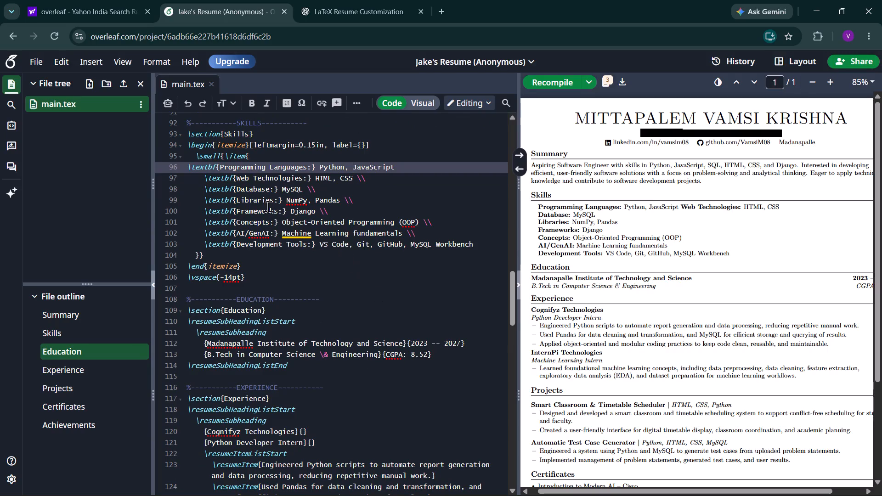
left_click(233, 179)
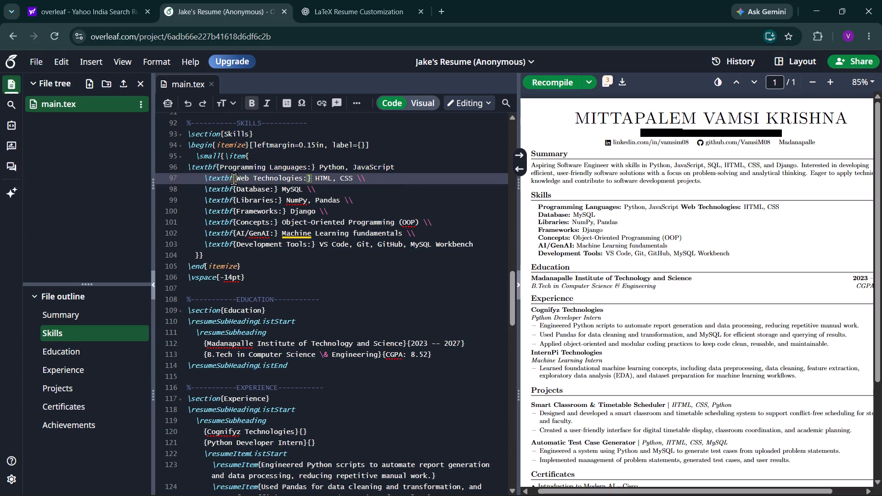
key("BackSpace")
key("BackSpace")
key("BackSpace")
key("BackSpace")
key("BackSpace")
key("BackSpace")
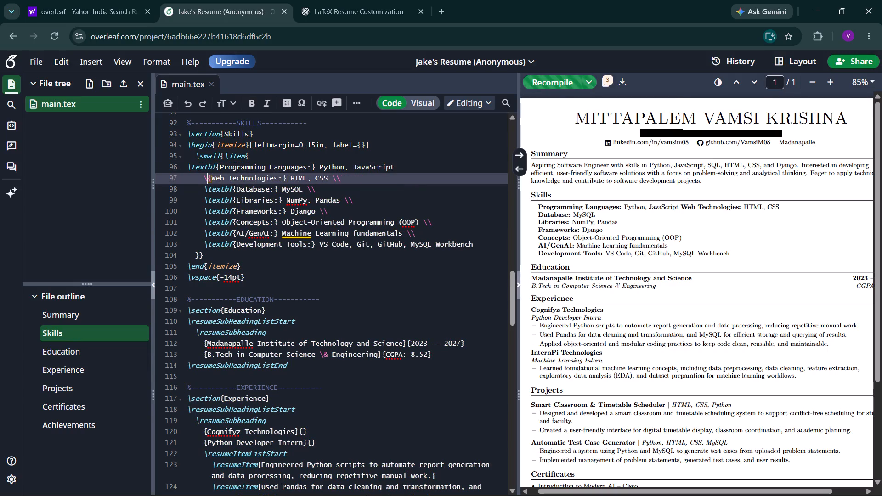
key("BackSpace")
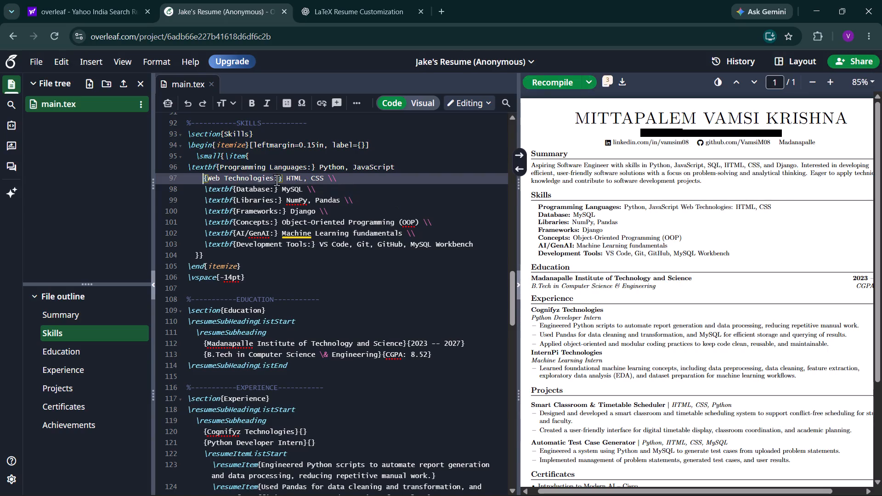
Undo the \textbf deletion and the earlier indentation change on the Programming Languages line of the Skills code.
left_click(330, 180, "ctrl")
key("ctrl+z")
key("ctrl+z")
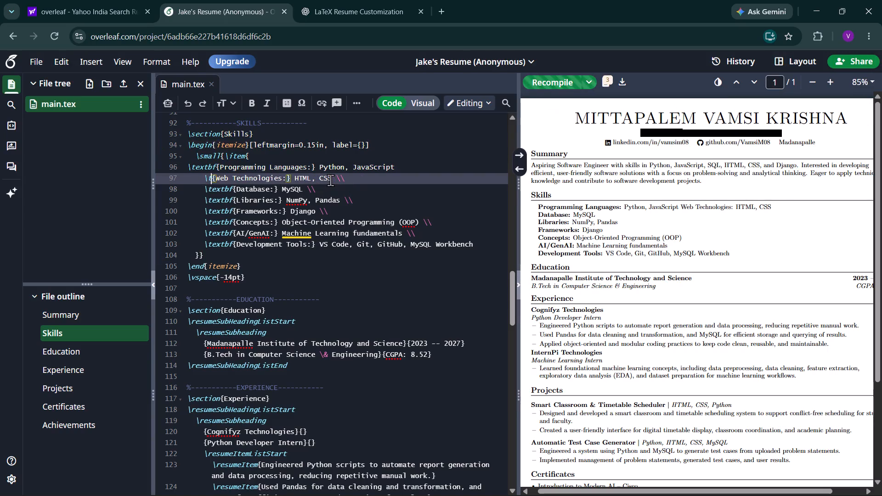
key("ctrl+z")
key("ctrl+z")
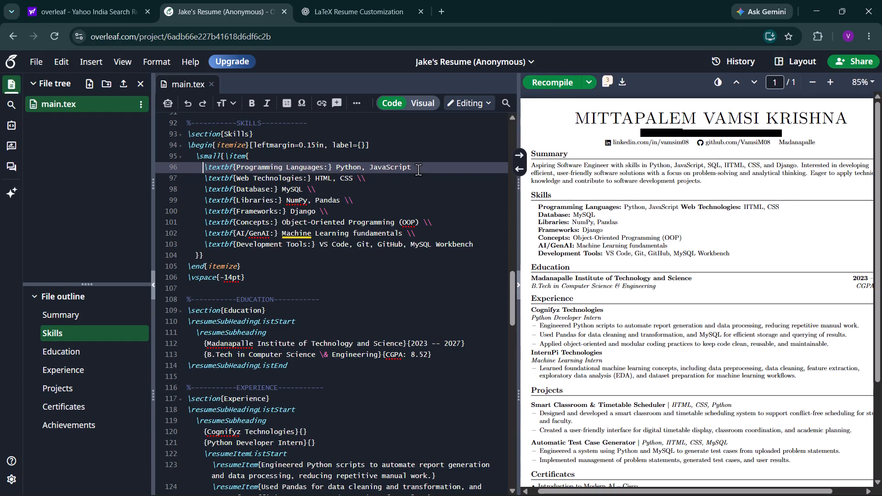
Examine the compiled resume preview and the source around the Summary, Skills and Education sections.
scroll(698, 331, "down", 3)
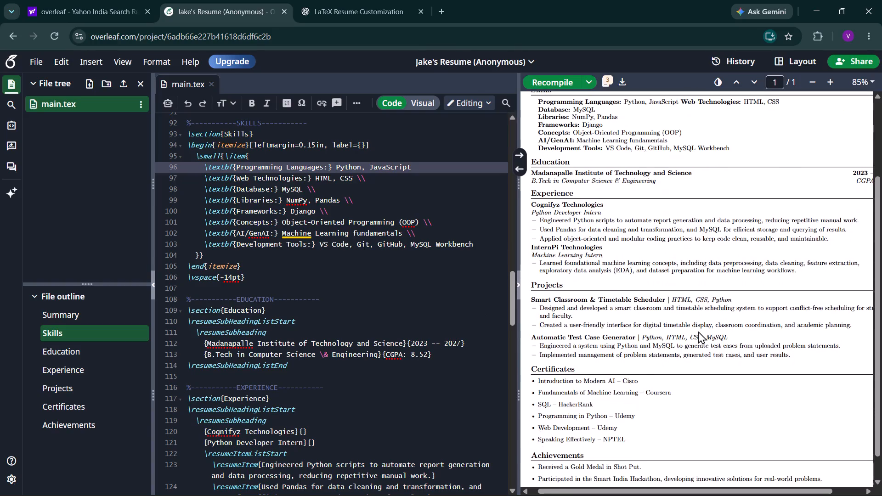
scroll(698, 331, "down", 2)
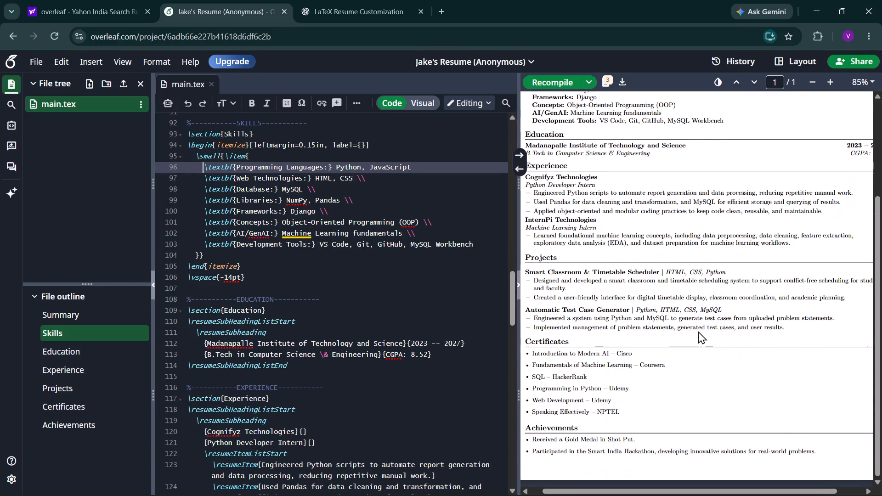
scroll(698, 331, "up", 2)
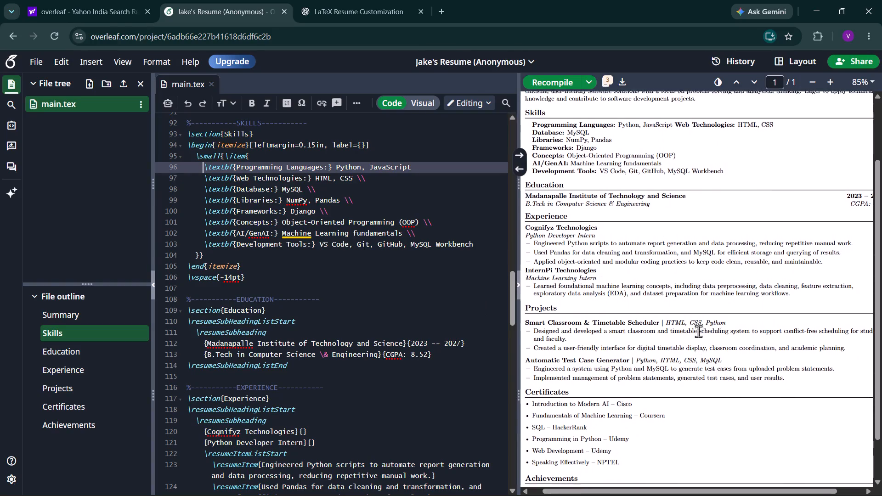
scroll(698, 331, "up", 2)
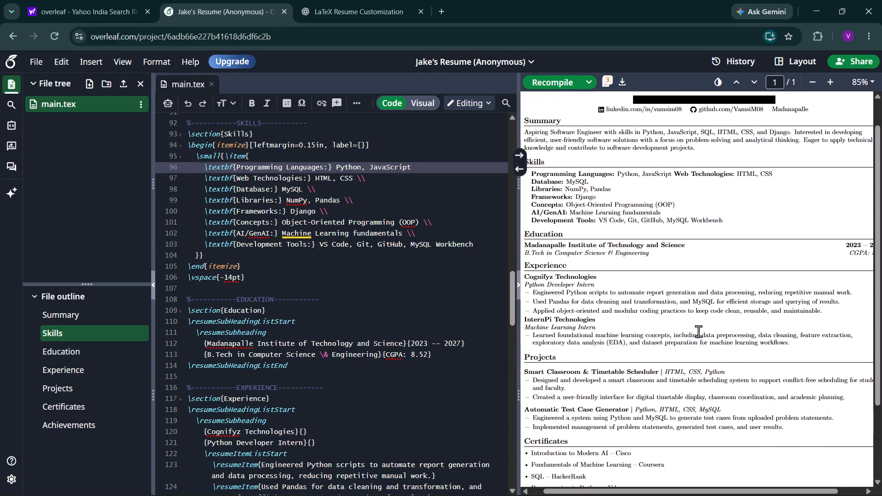
scroll(492, 356, "down", 1)
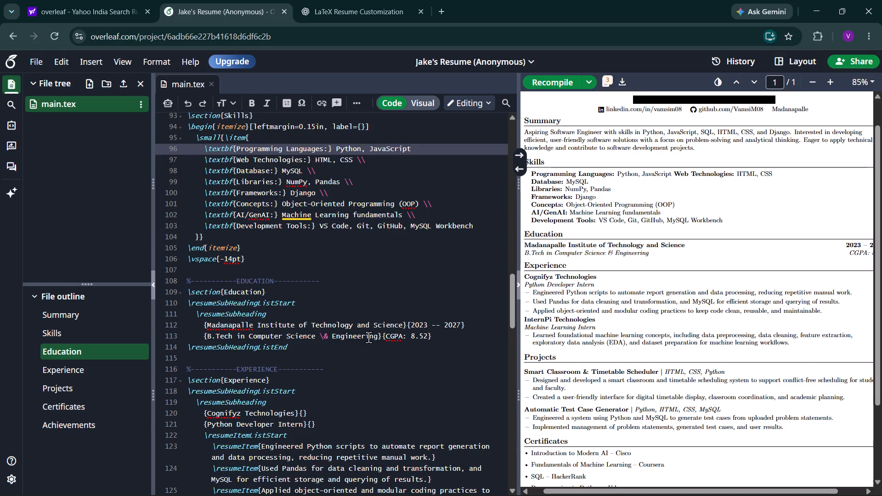
scroll(326, 296, "up", 1)
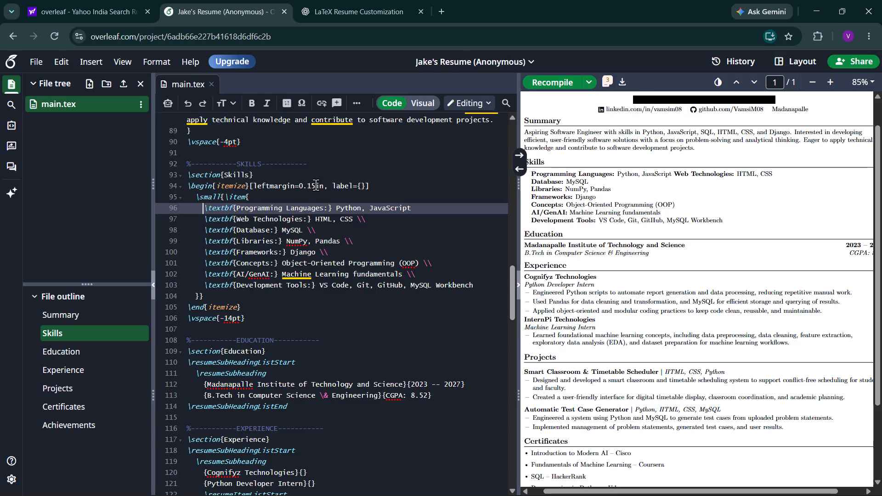
scroll(315, 185, "up", 1)
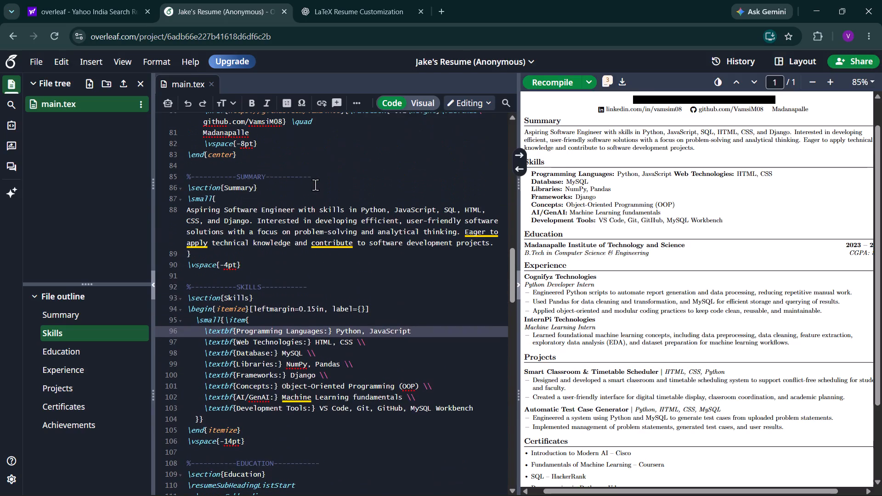
scroll(315, 185, "up", 1)
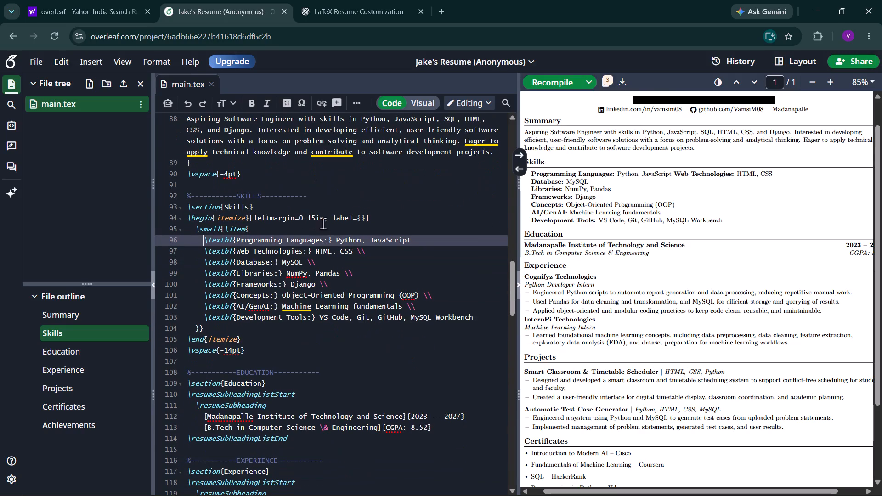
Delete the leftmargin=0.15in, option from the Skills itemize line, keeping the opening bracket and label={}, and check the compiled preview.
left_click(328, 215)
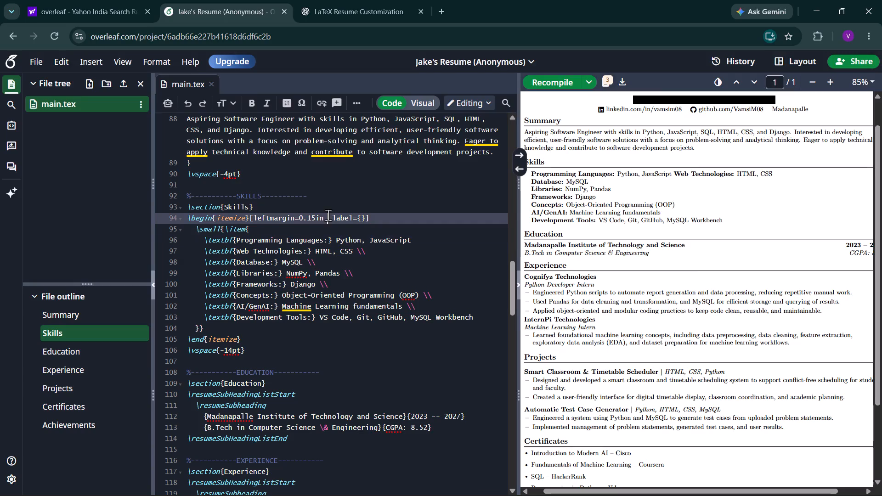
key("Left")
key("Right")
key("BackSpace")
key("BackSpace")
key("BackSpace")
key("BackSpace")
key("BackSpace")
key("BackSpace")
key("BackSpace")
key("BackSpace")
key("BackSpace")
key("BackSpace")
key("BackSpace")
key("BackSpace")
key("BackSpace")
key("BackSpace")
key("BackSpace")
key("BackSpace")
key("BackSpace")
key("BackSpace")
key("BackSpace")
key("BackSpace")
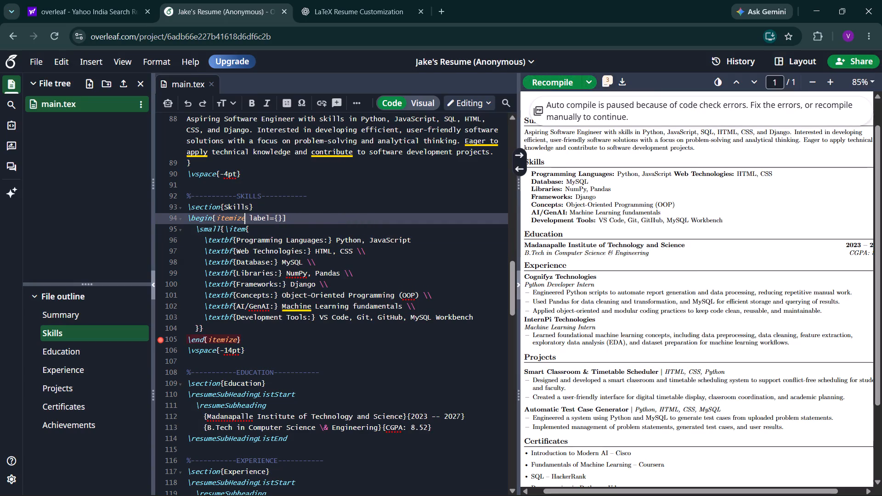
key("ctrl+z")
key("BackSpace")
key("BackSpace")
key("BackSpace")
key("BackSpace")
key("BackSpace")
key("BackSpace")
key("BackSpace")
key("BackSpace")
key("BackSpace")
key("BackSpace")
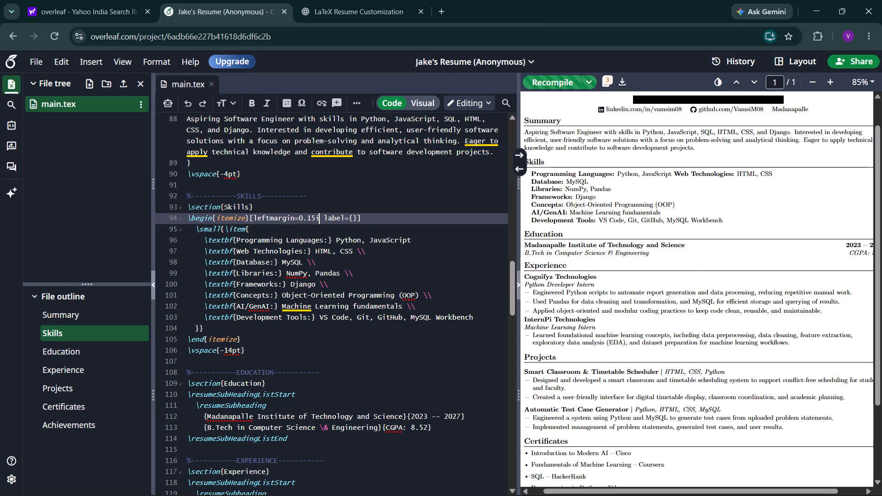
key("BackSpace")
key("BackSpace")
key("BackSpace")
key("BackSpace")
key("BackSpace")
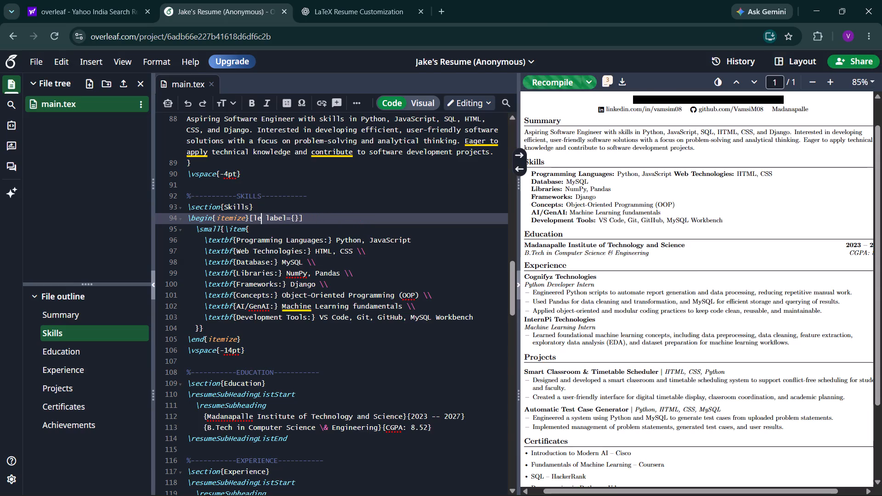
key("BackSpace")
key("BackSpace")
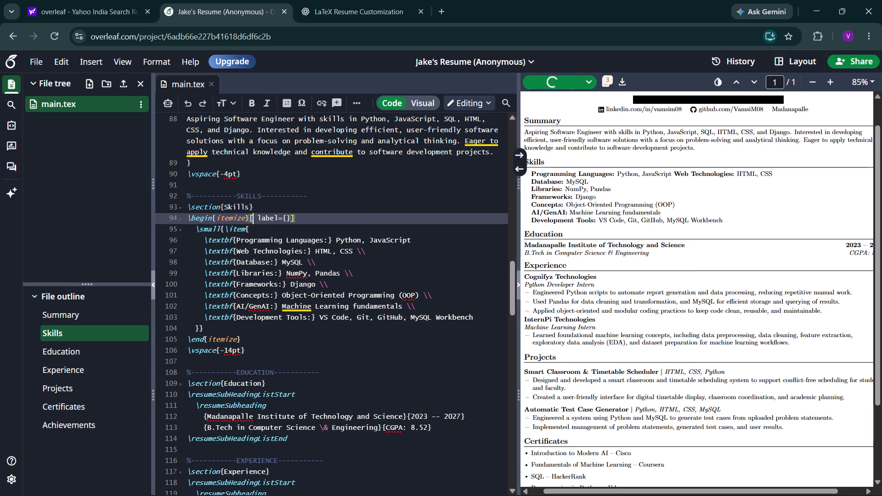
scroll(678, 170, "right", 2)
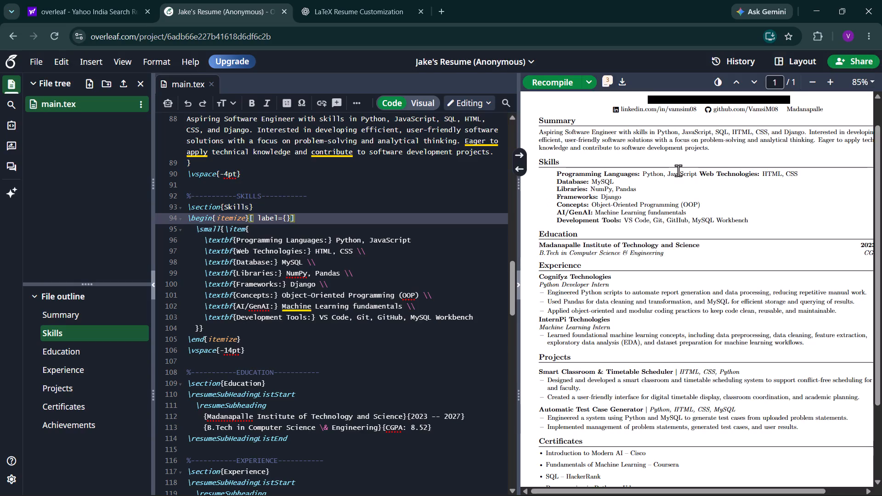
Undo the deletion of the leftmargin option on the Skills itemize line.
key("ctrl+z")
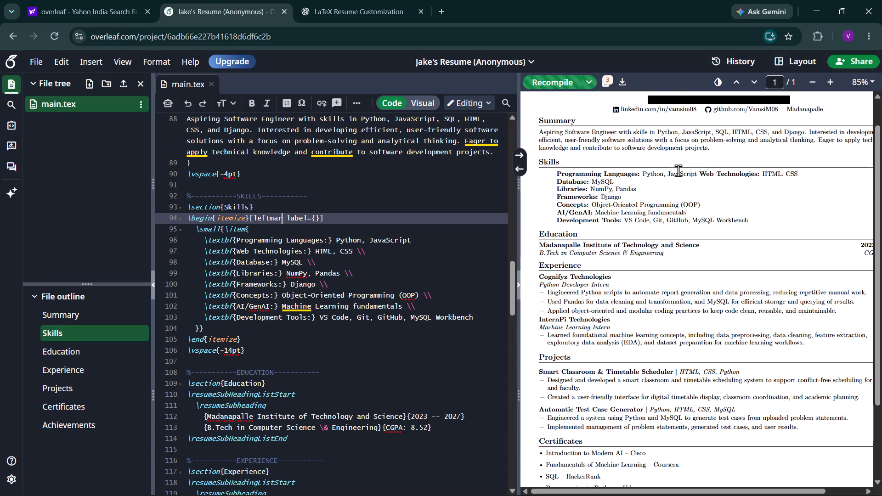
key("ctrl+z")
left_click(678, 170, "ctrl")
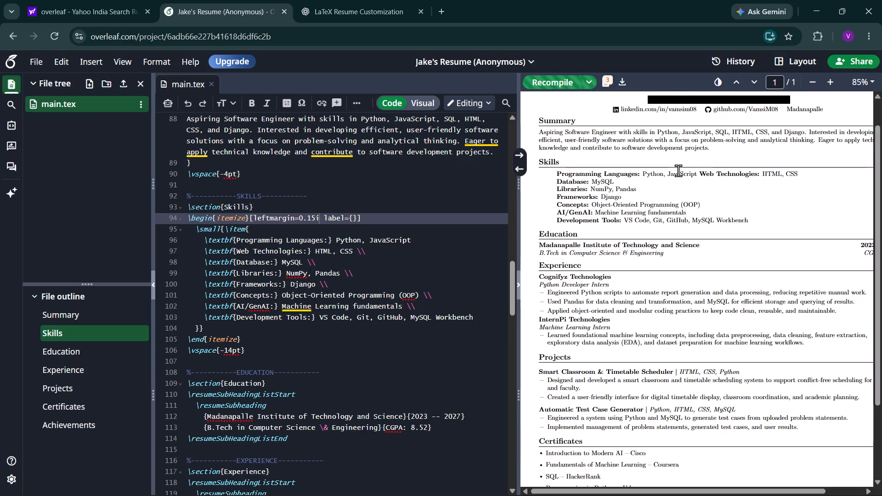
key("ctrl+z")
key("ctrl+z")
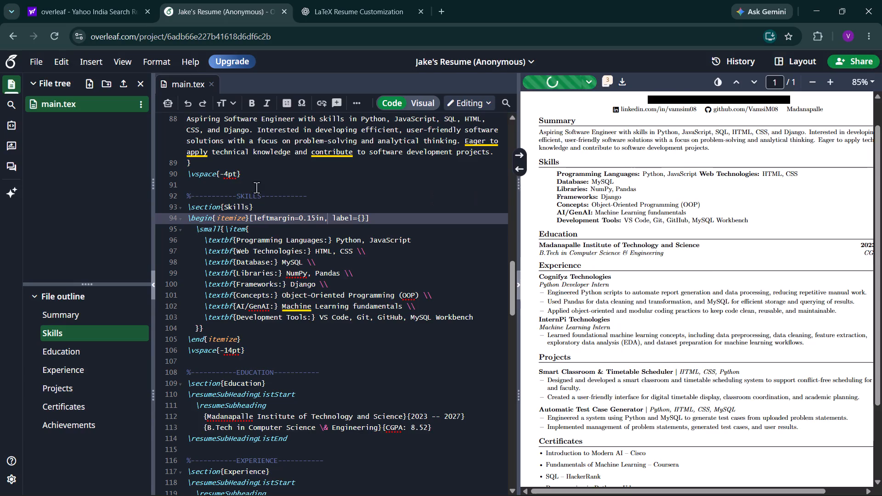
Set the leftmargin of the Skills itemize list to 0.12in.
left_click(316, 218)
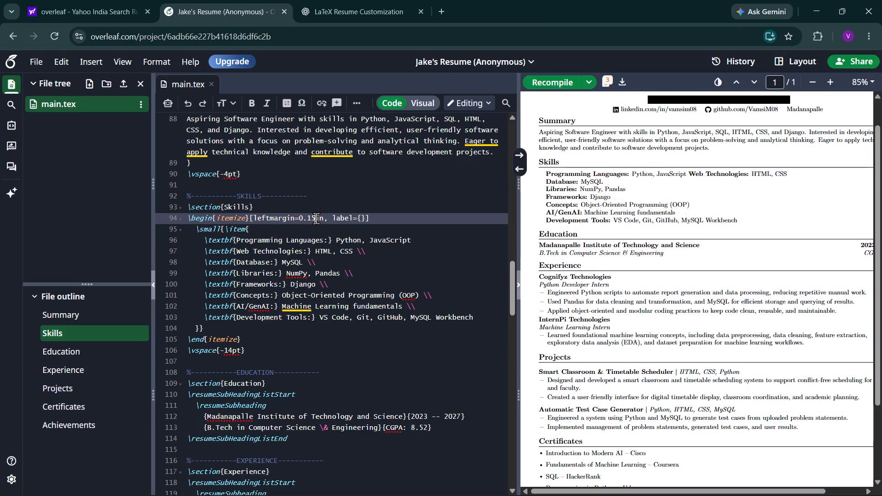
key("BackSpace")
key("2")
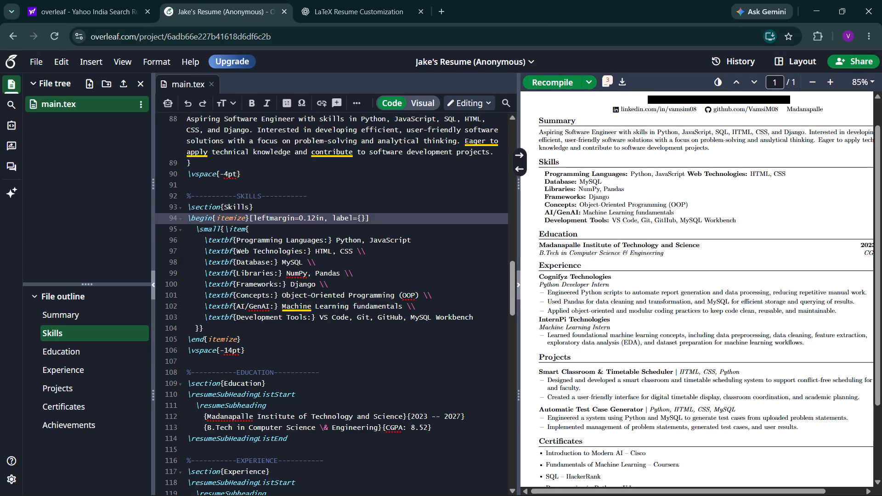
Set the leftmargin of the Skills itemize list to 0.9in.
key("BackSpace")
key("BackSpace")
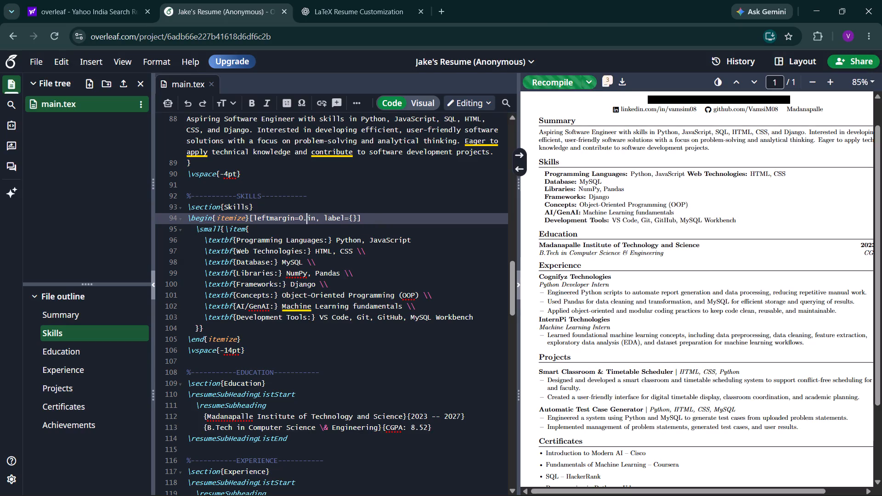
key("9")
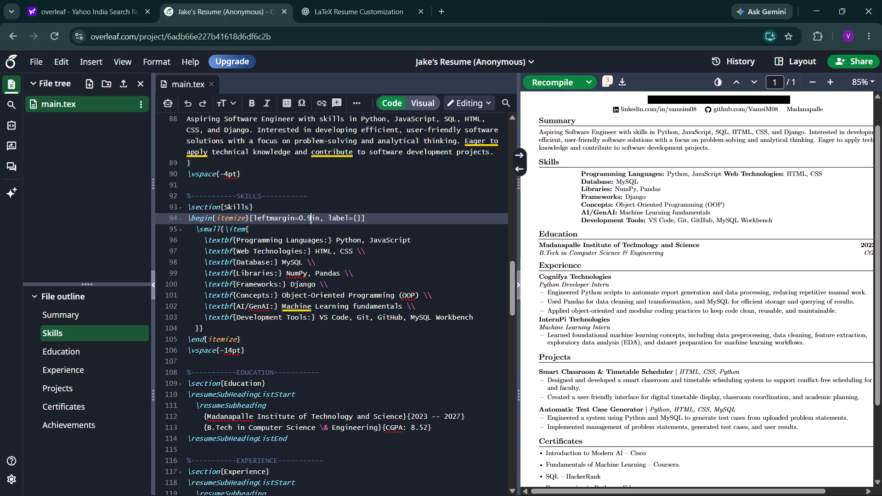
Set the leftmargin of the Skills itemize list to 0.1in.
key("BackSpace")
key("BackSpace")
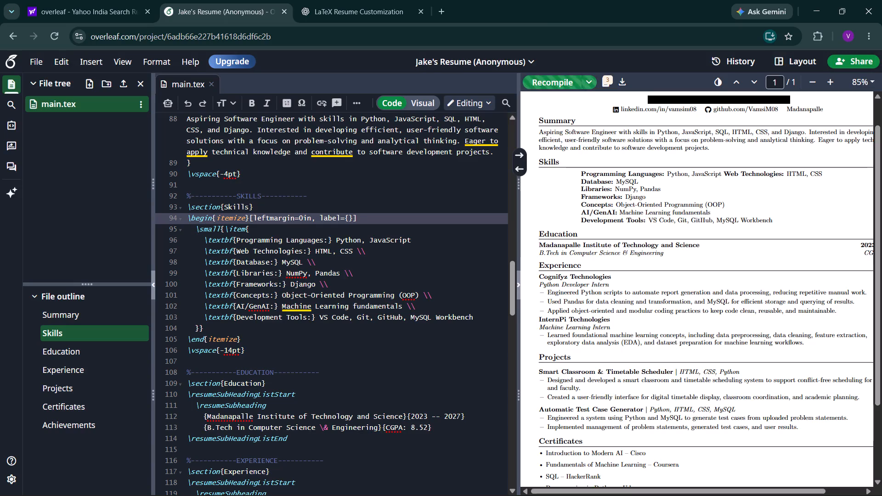
key("period")
key("1")
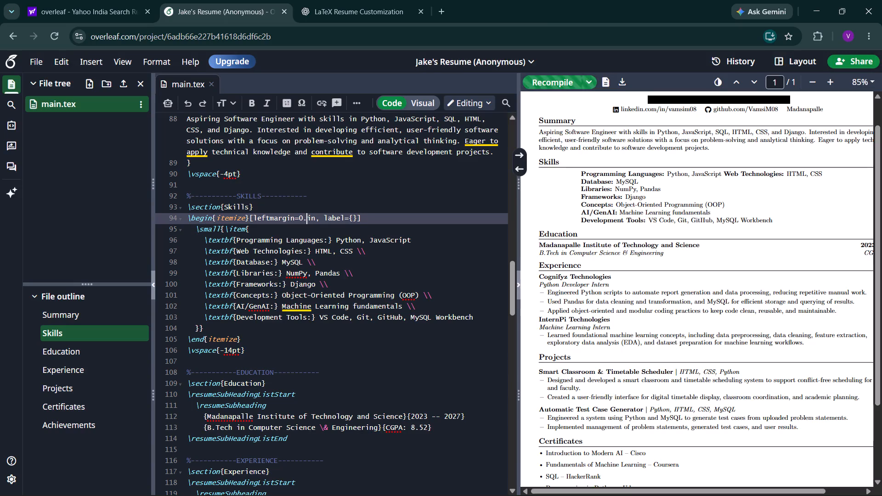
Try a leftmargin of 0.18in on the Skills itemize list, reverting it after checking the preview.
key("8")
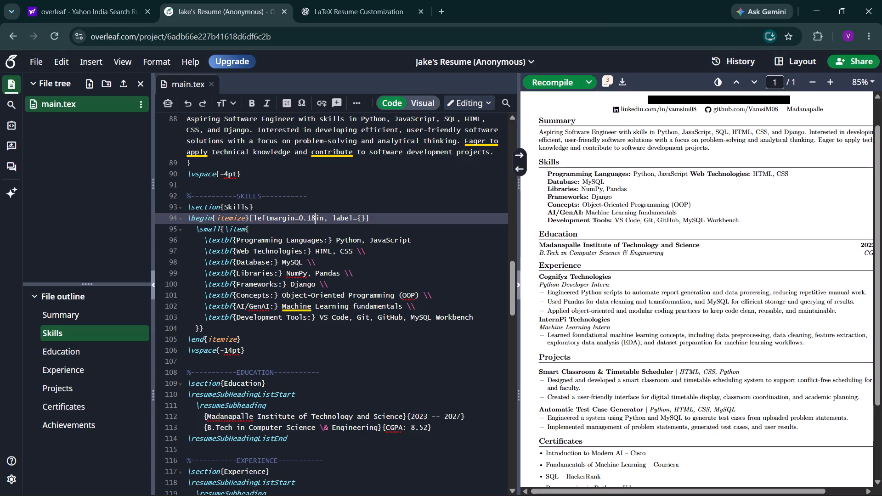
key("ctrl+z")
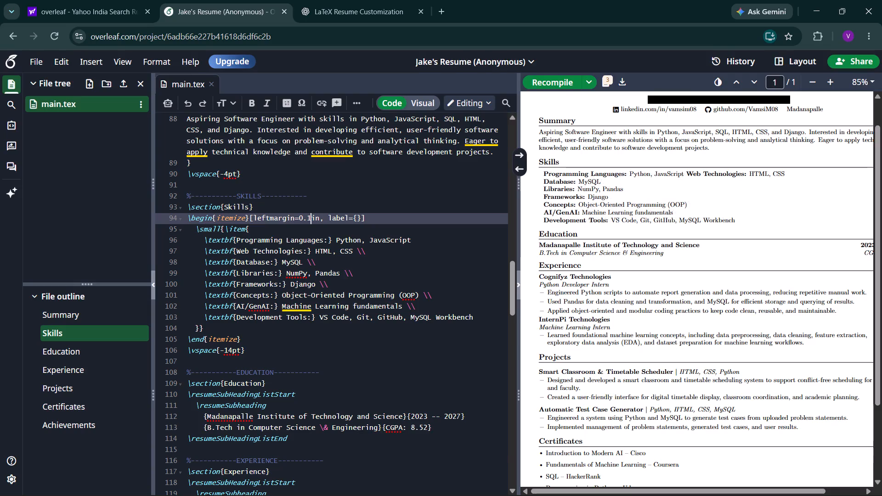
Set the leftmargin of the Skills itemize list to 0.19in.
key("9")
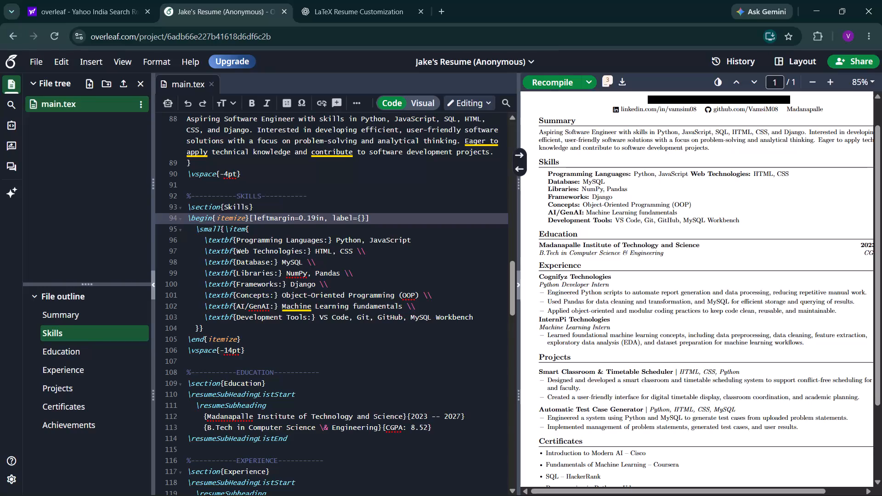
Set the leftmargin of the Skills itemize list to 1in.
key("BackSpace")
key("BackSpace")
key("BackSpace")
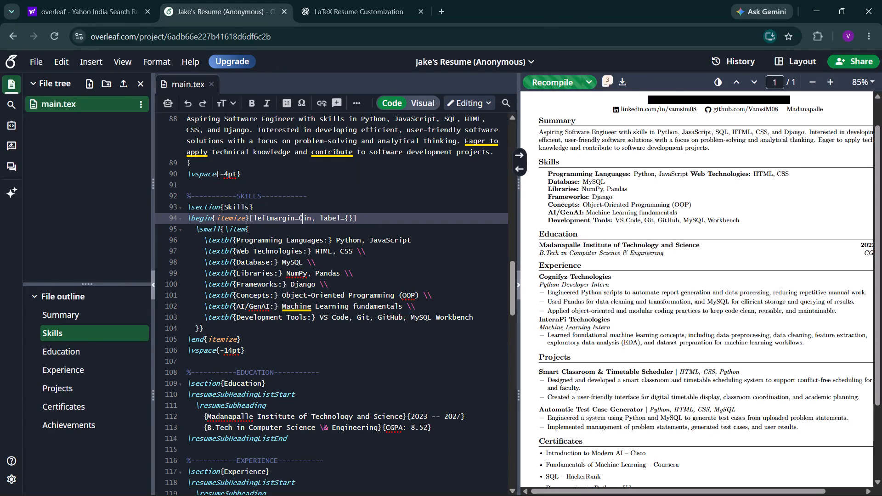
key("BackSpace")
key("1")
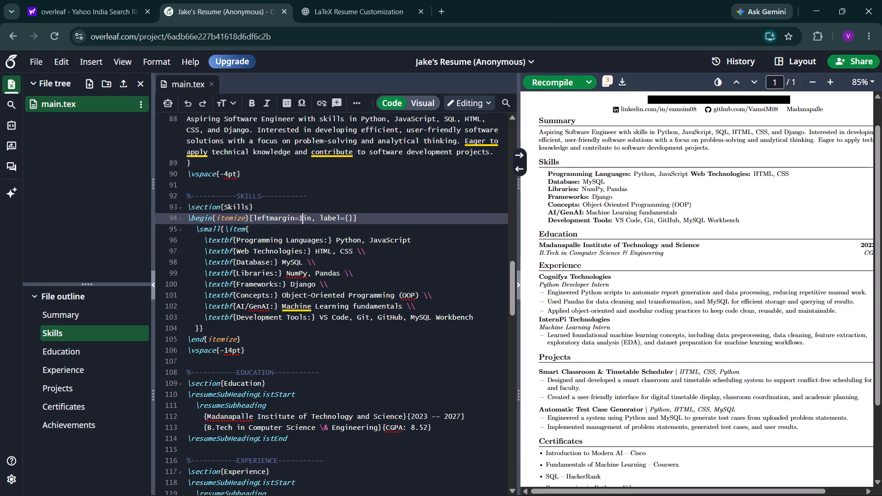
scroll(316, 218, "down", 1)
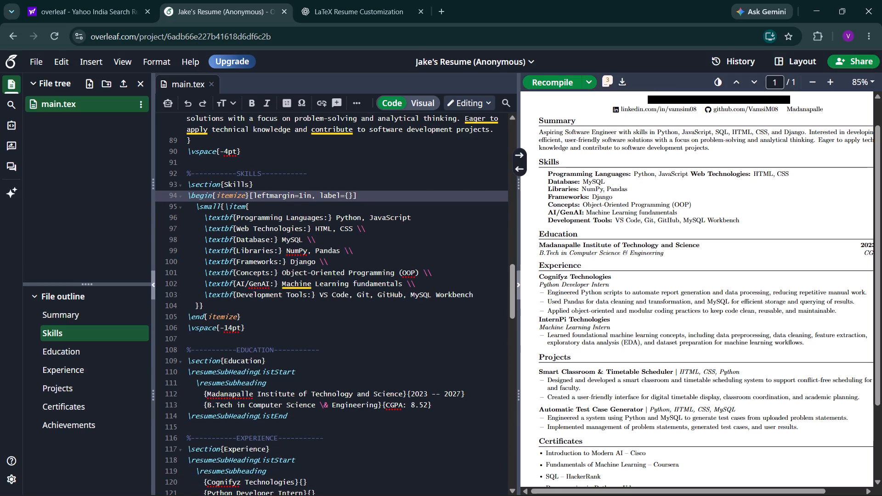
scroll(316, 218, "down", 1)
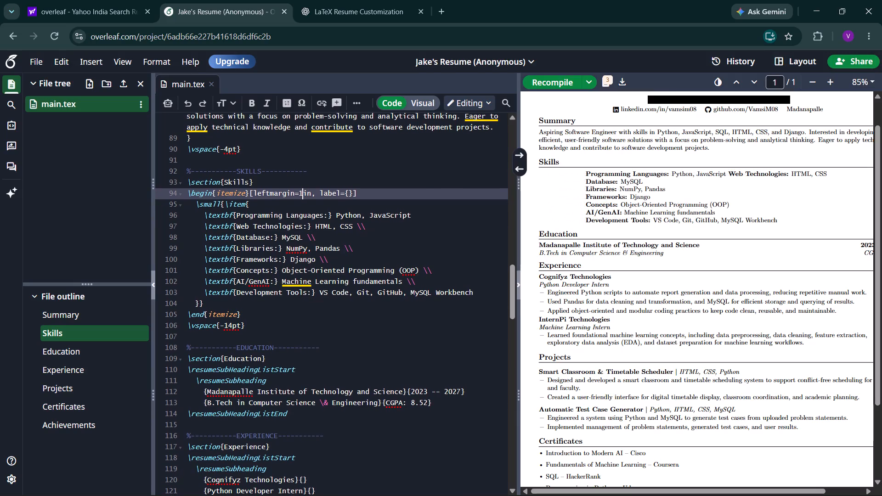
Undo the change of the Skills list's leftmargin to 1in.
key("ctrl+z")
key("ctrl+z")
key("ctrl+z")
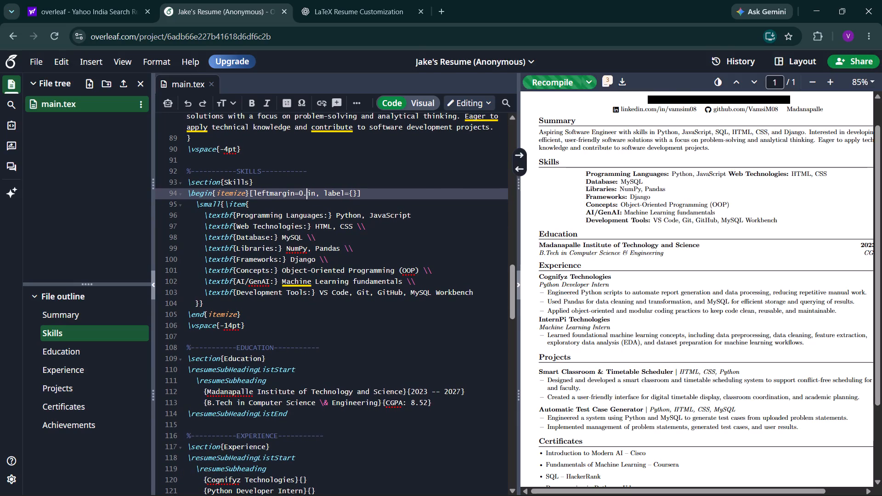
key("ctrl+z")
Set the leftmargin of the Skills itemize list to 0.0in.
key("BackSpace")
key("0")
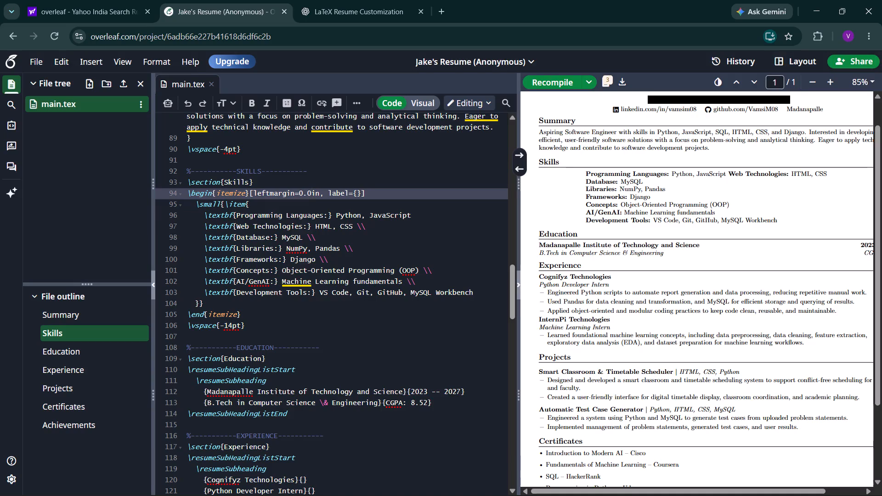
Set the leftmargin of the Skills itemize list to 0.14in.
key("BackSpace")
key("1")
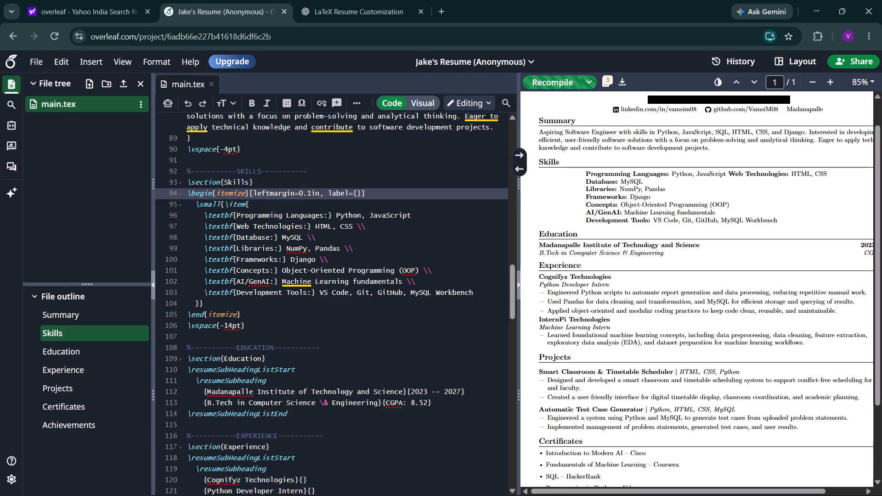
key("4")
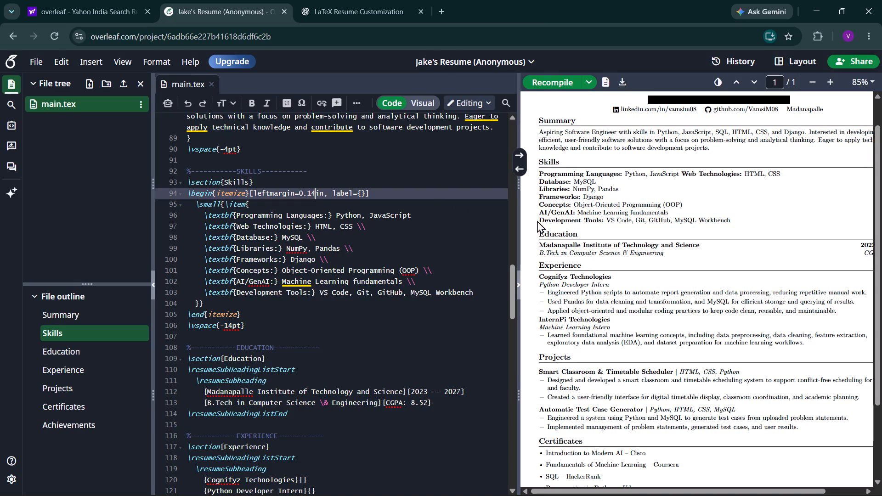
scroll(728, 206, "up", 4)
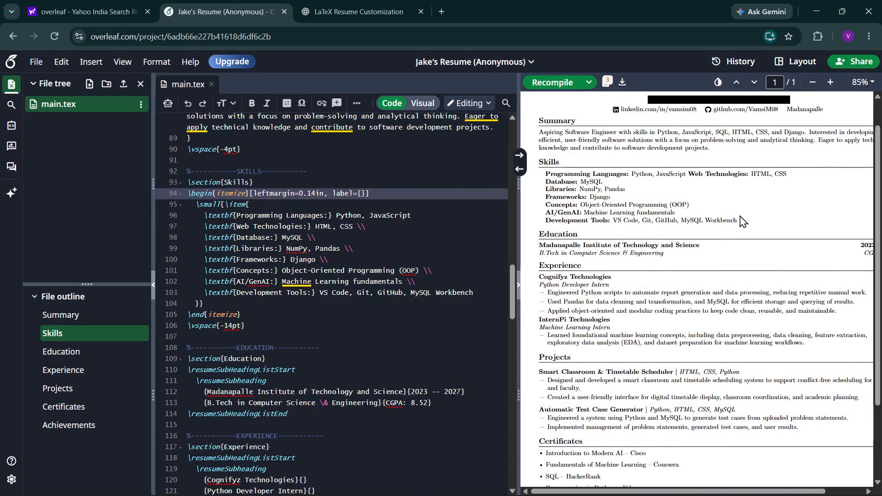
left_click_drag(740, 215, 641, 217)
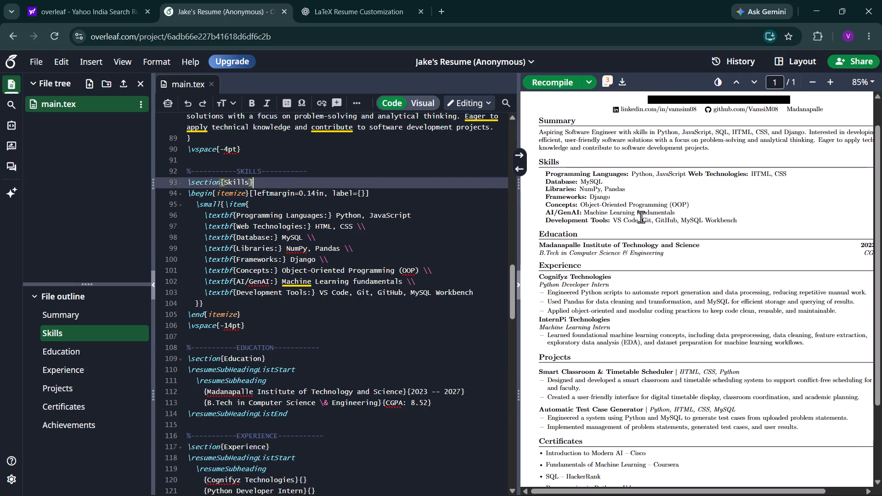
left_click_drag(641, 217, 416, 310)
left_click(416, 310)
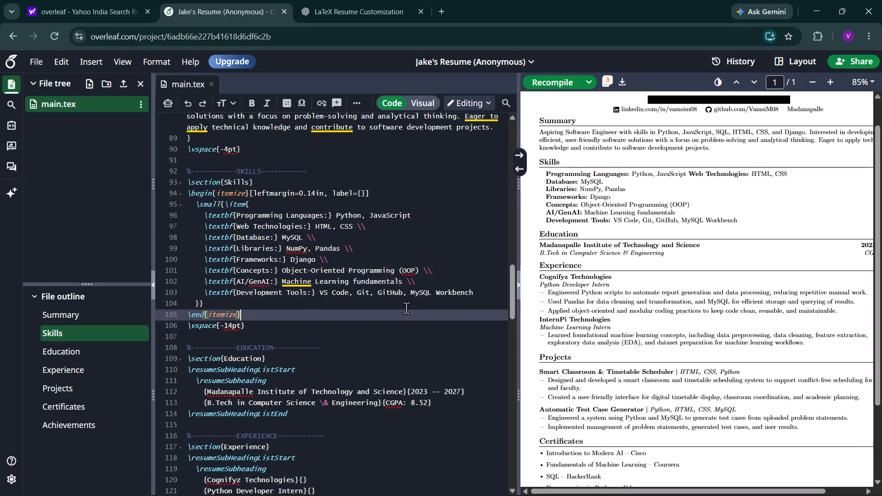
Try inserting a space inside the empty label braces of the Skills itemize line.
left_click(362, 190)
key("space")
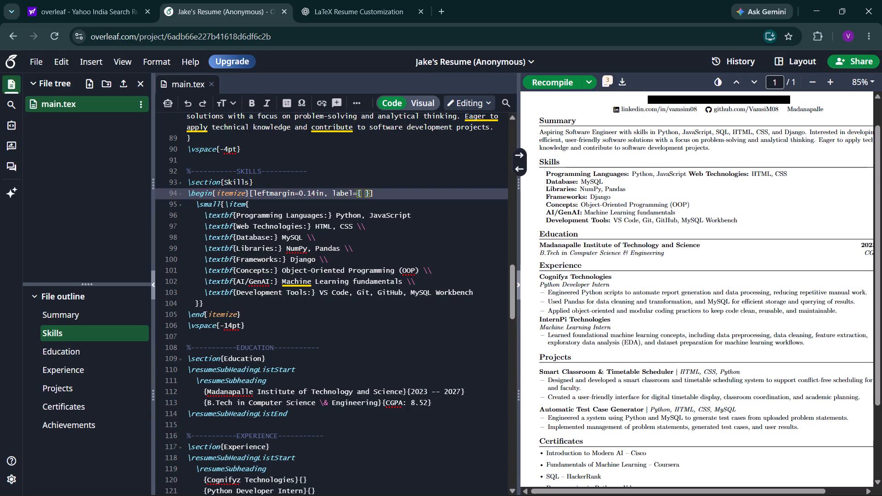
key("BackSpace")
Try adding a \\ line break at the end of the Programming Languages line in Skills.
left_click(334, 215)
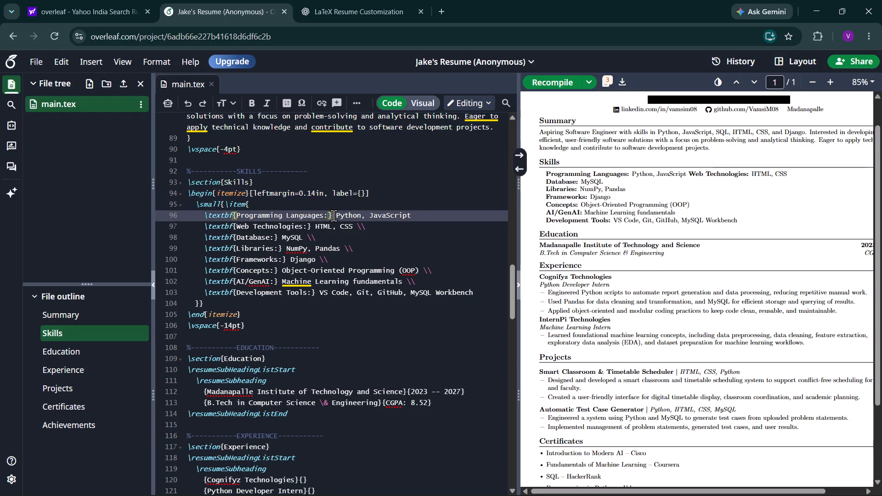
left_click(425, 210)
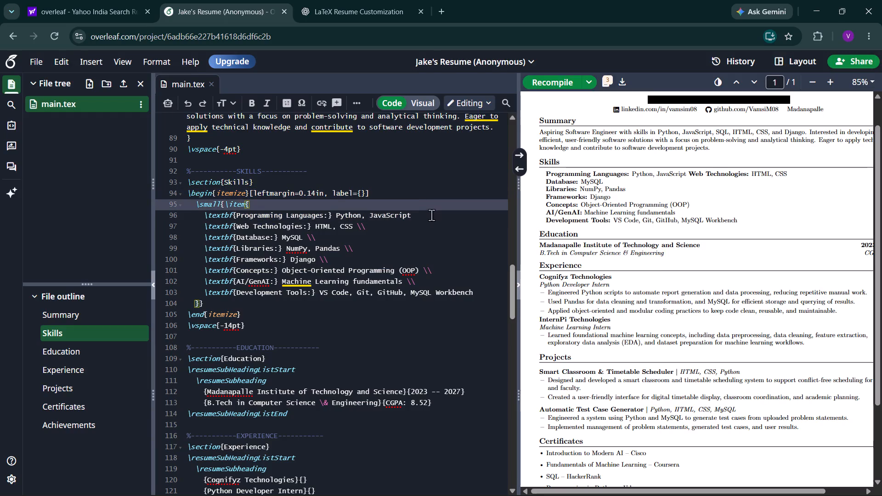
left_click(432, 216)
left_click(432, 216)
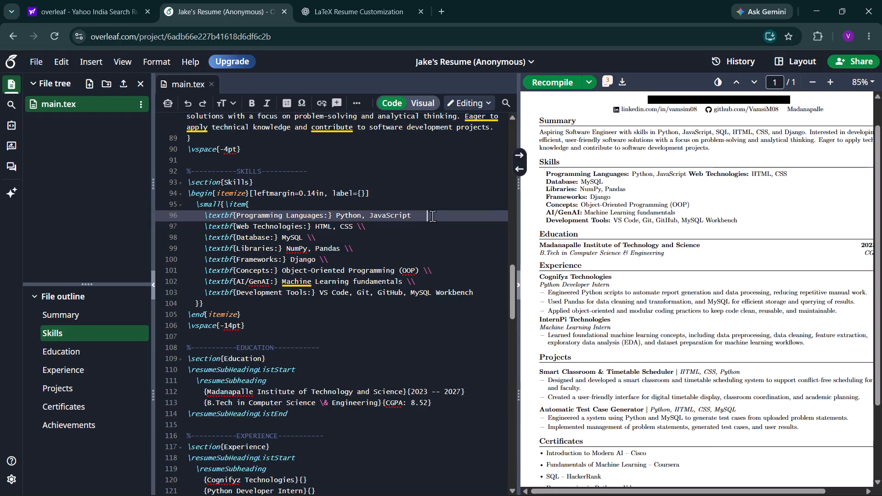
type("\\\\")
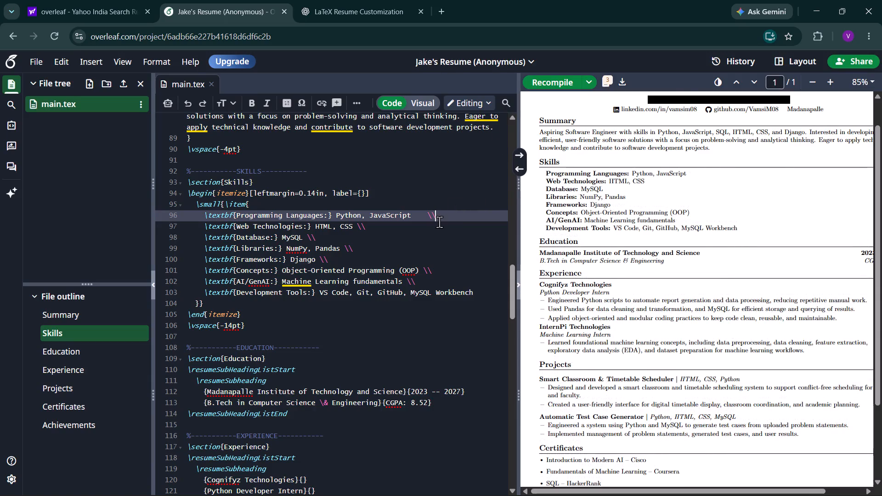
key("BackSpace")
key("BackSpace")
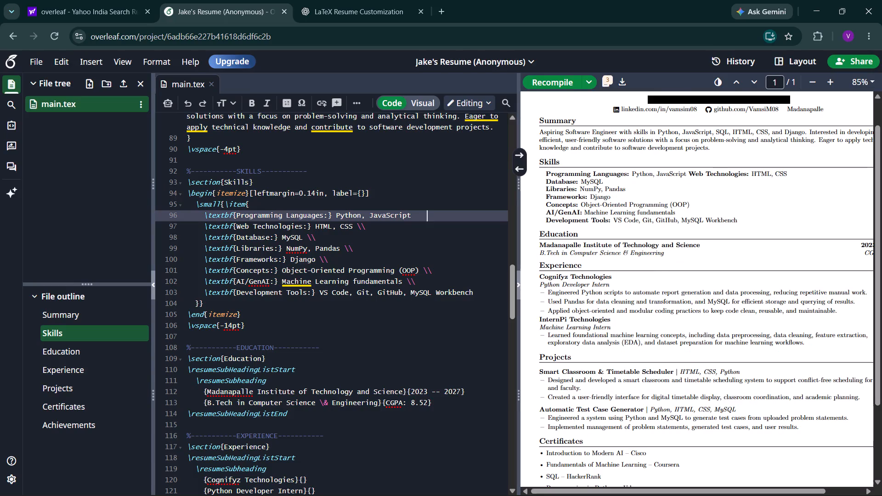
Add one more trailing space after JavaScript on the Programming Languages line.
key("space")
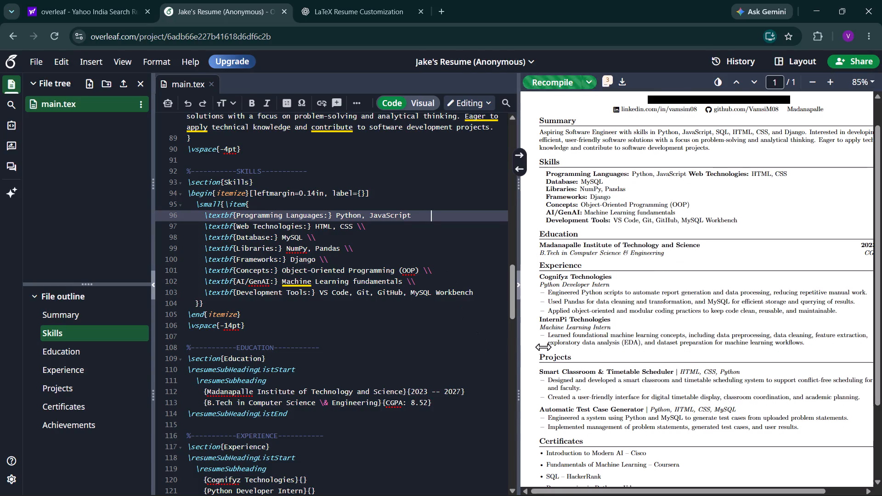
Copy "{Web Technologies:} HTML, CSS" from its own line and paste it at the end of the Programming Languages line.
scroll(578, 351, "up", 1)
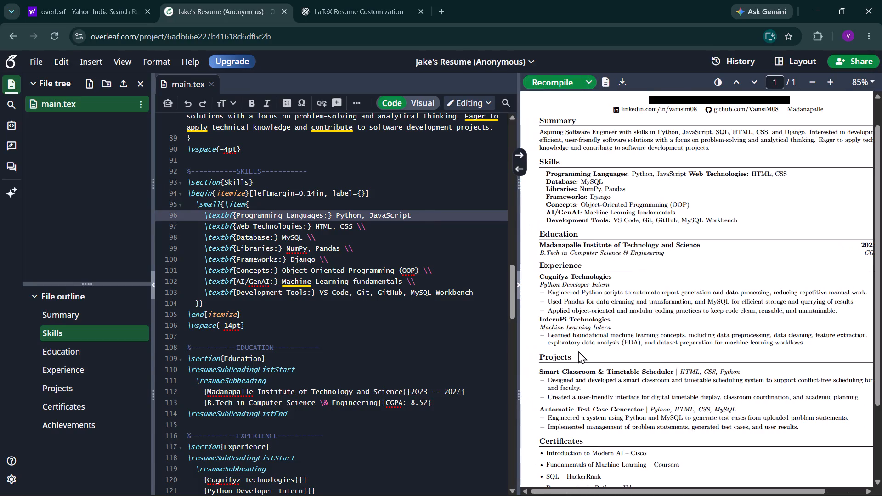
scroll(389, 360, "down", 1)
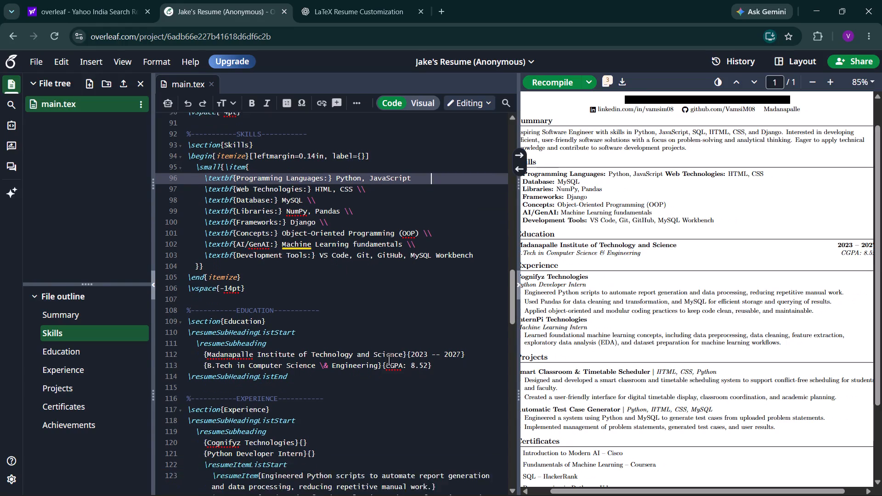
scroll(389, 360, "down", 1)
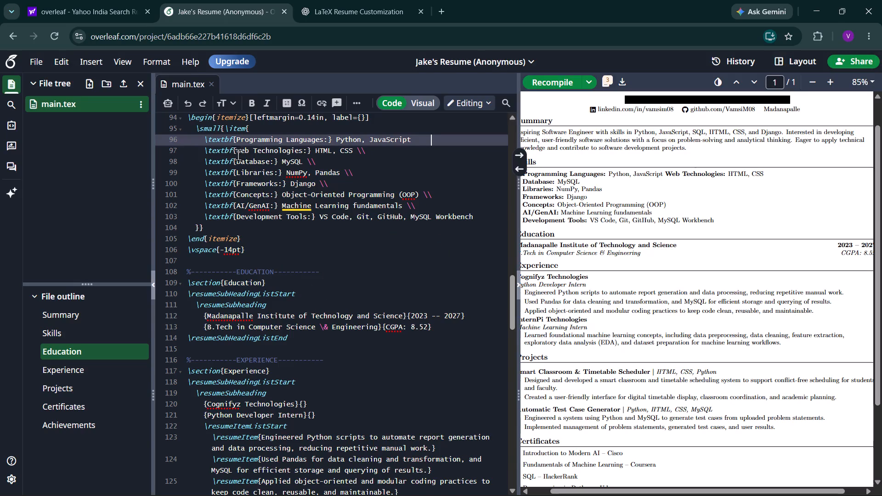
left_click_drag(233, 149, 351, 146)
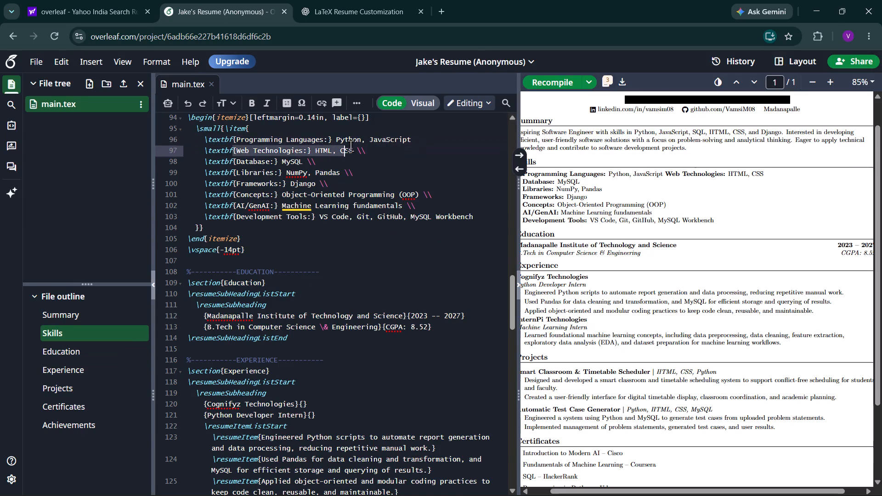
left_click_drag(351, 146, 355, 147)
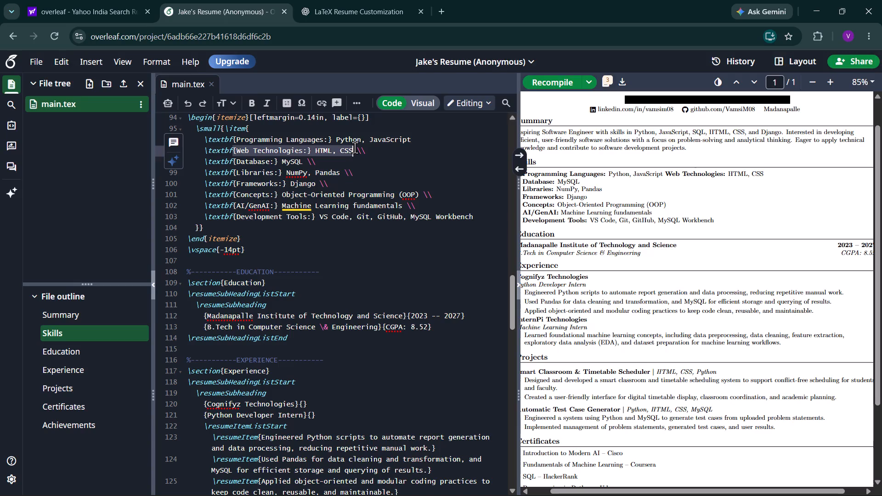
key("ctrl+c")
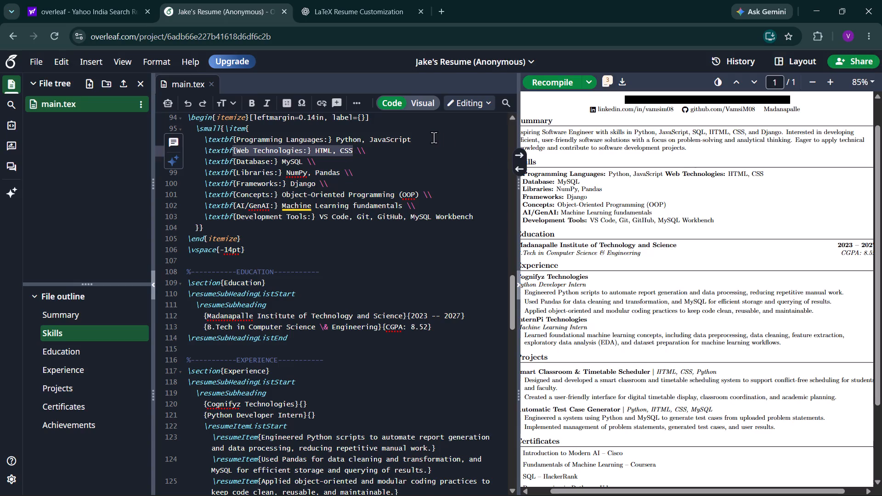
left_click(434, 137)
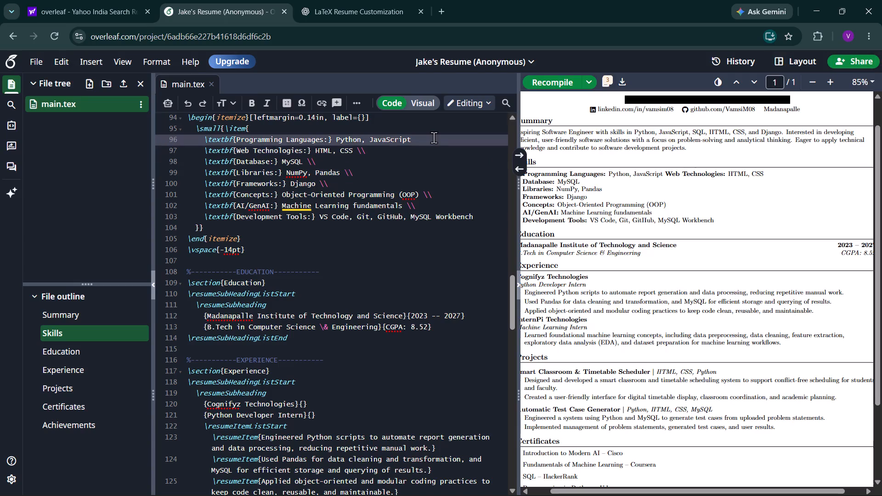
key("ctrl+v")
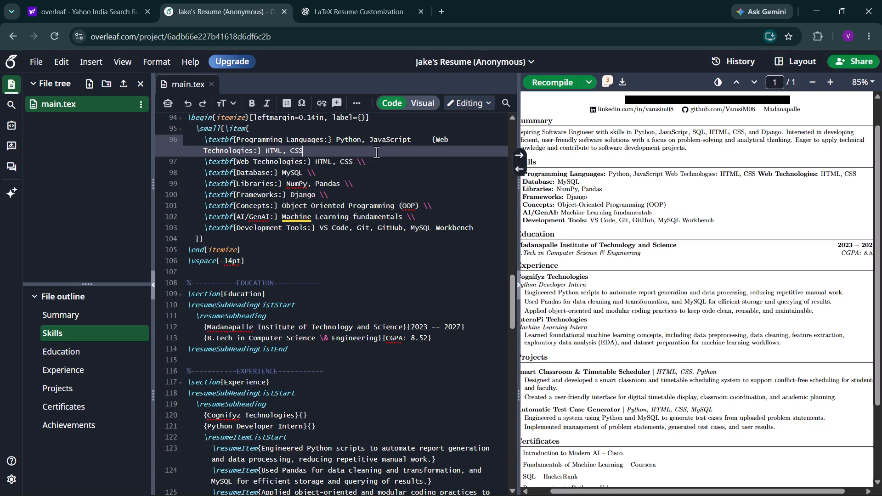
Recompile the resume to refresh the PDF preview.
scroll(376, 152, "up", 1)
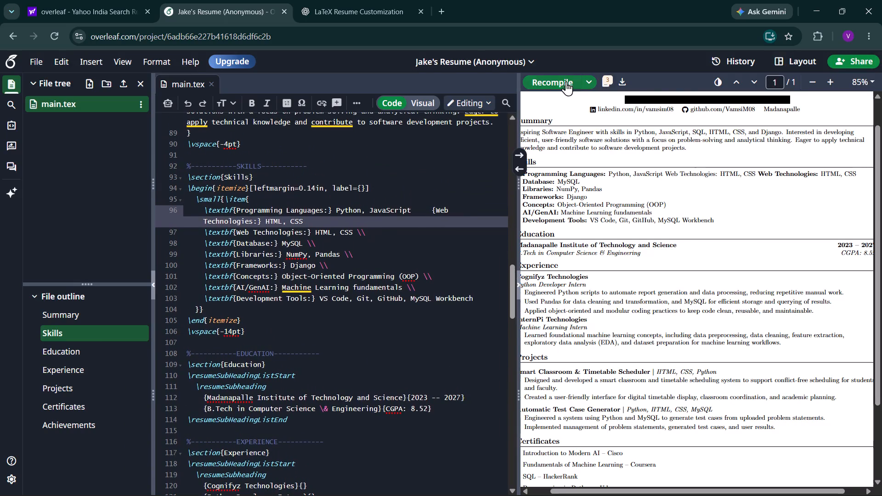
left_click(559, 81)
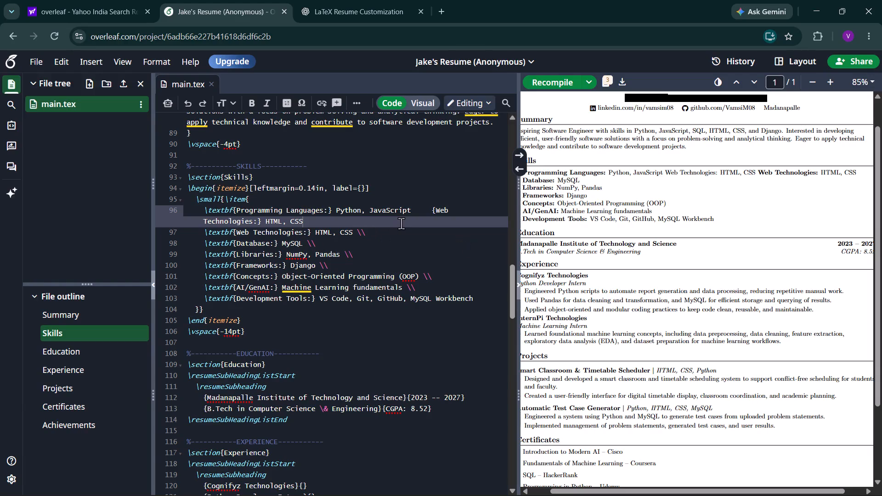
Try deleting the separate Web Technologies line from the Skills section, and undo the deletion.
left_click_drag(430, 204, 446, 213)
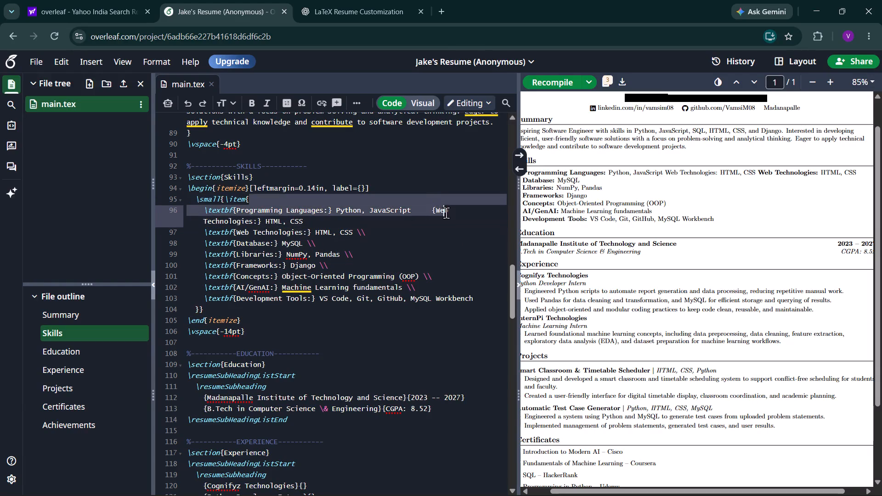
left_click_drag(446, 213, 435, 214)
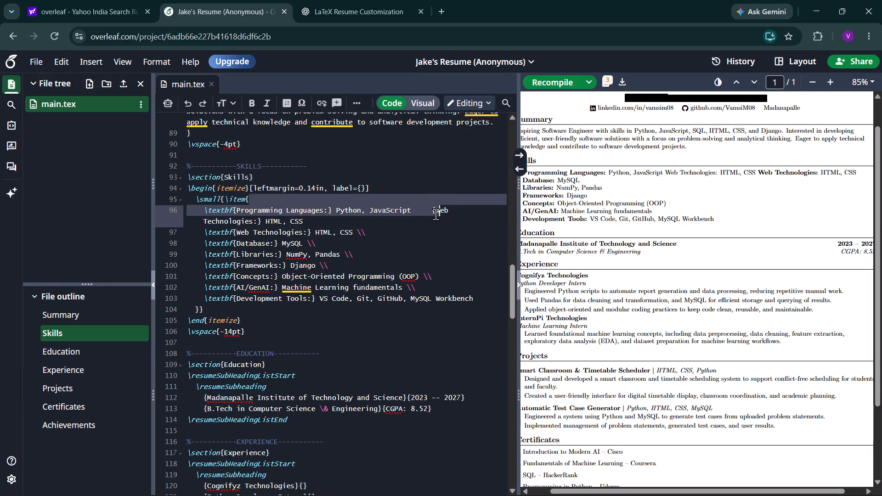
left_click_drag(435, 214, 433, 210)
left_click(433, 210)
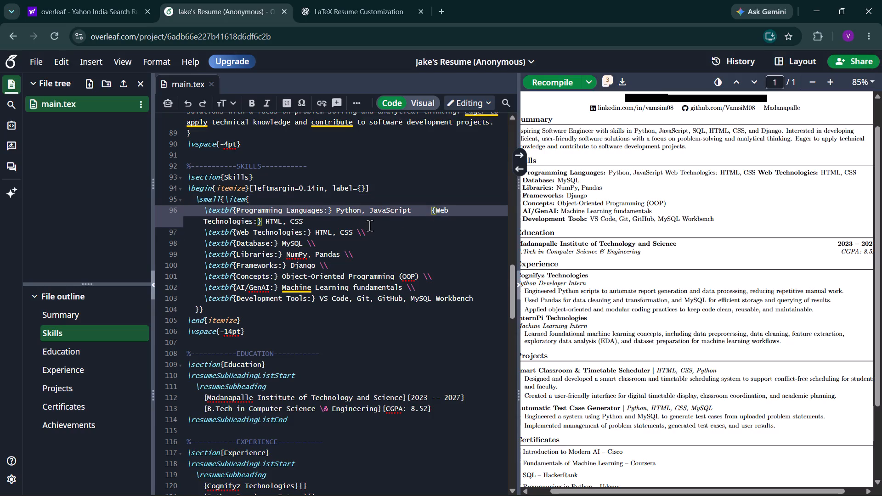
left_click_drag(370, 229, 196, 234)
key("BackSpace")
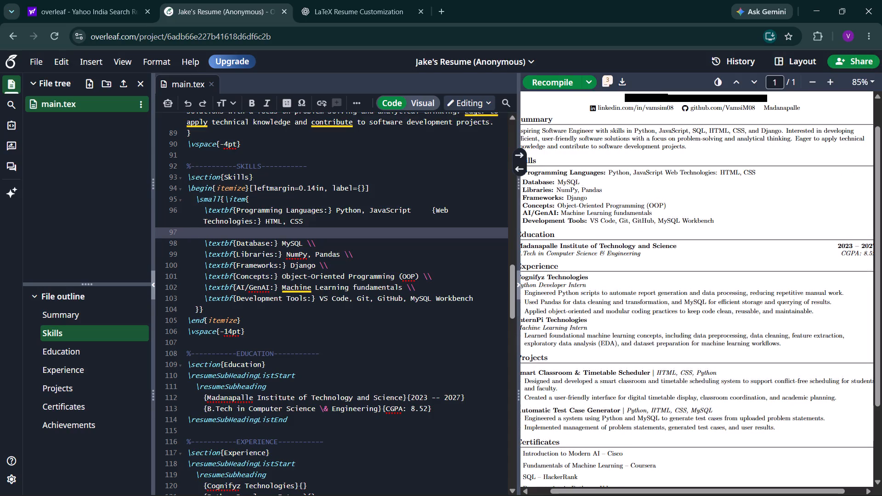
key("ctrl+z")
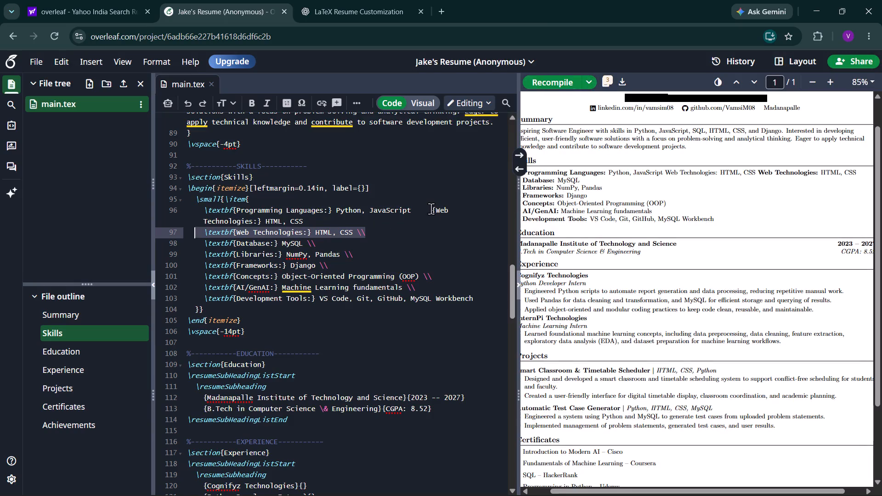
Remove the pasted "{Web Technologies:} HTML, CSS" from the end of the Programming Languages line in Skills.
left_click_drag(430, 208, 459, 220)
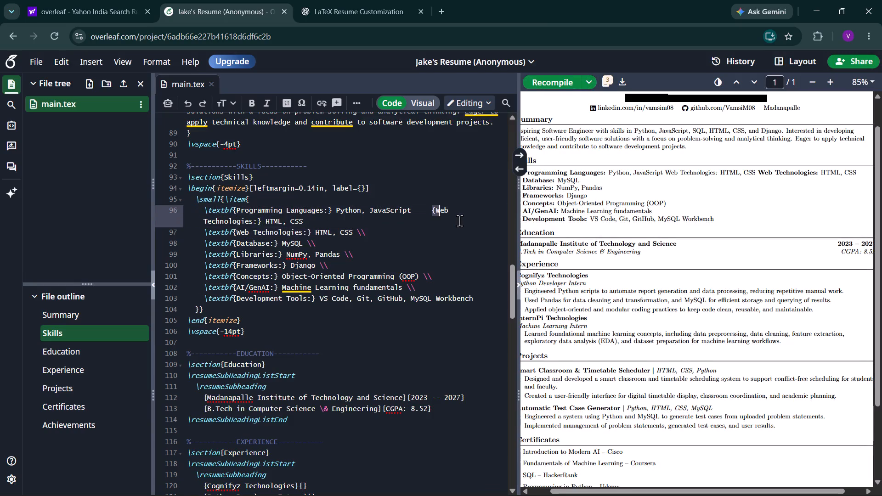
left_click_drag(459, 220, 459, 221)
key("BackSpace")
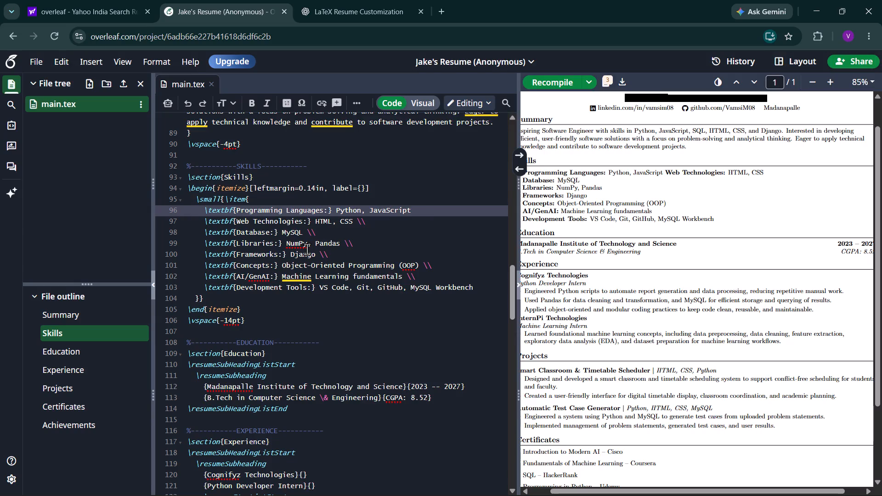
Look through the main.tex source, from the preamble and custom commands to the Skills and Experience sections.
scroll(307, 249, "down", 4)
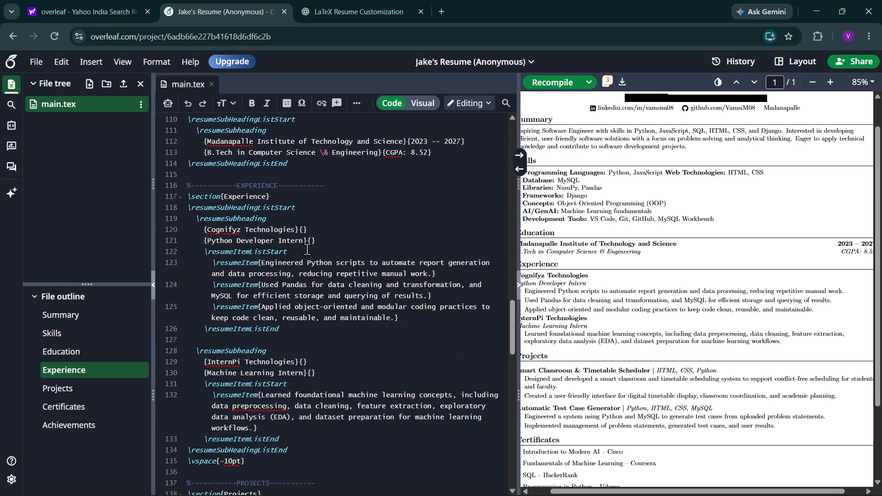
scroll(307, 249, "down", 1)
scroll(307, 249, "up", 17)
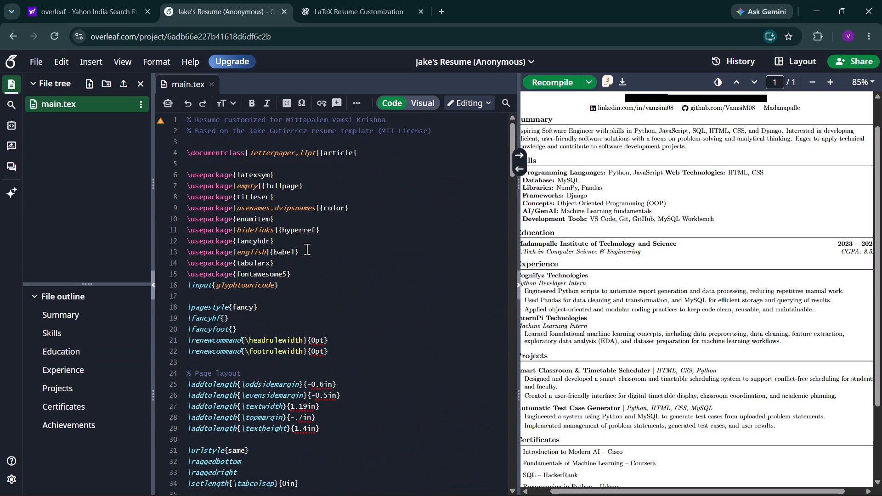
scroll(307, 249, "down", 2)
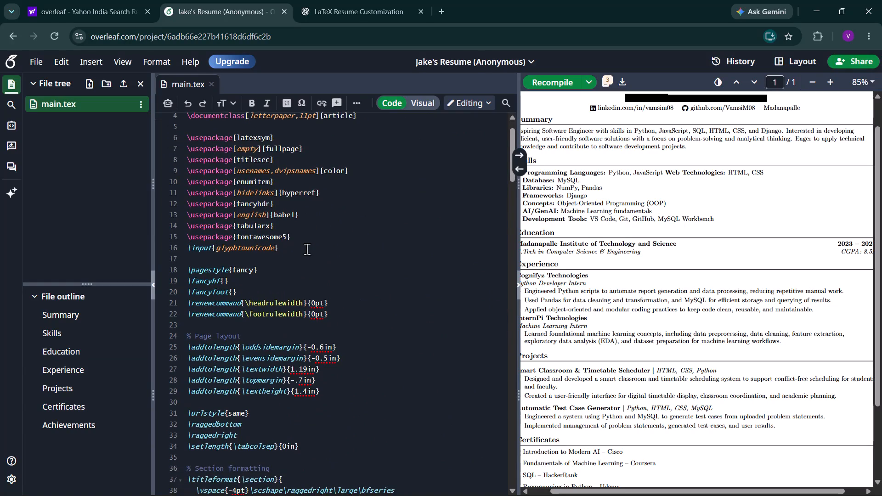
scroll(307, 249, "down", 7)
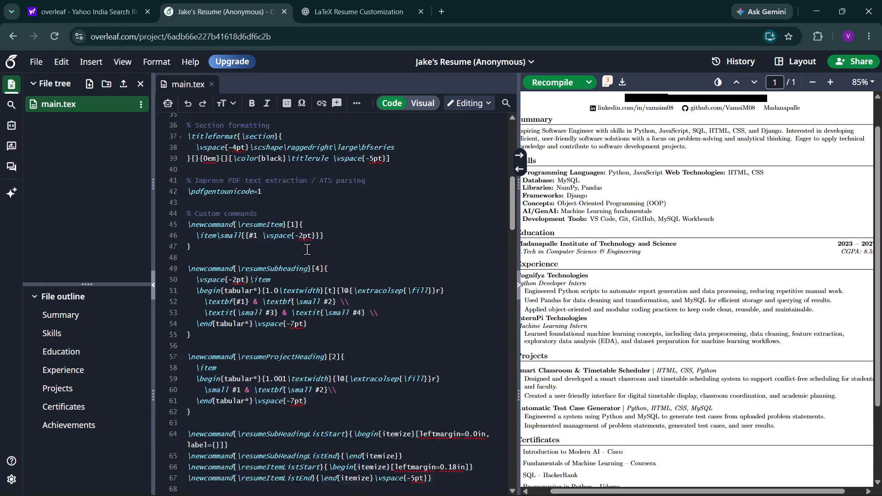
scroll(307, 249, "down", 5)
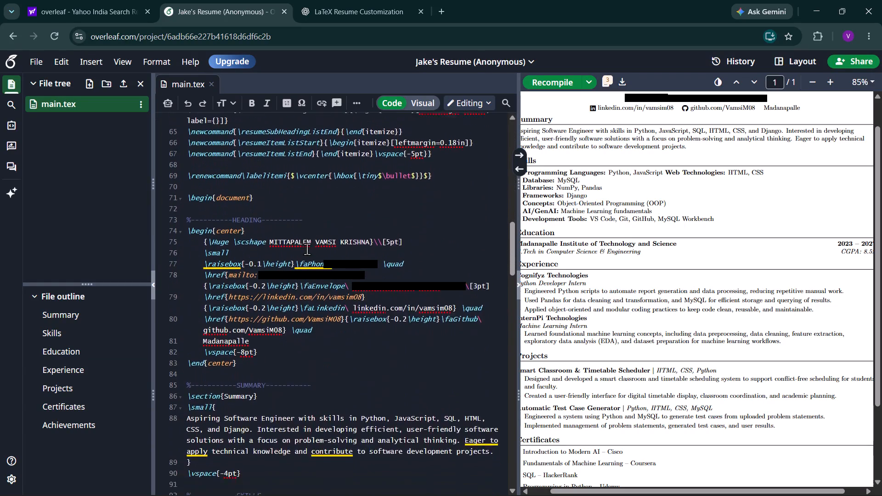
scroll(307, 249, "down", 5)
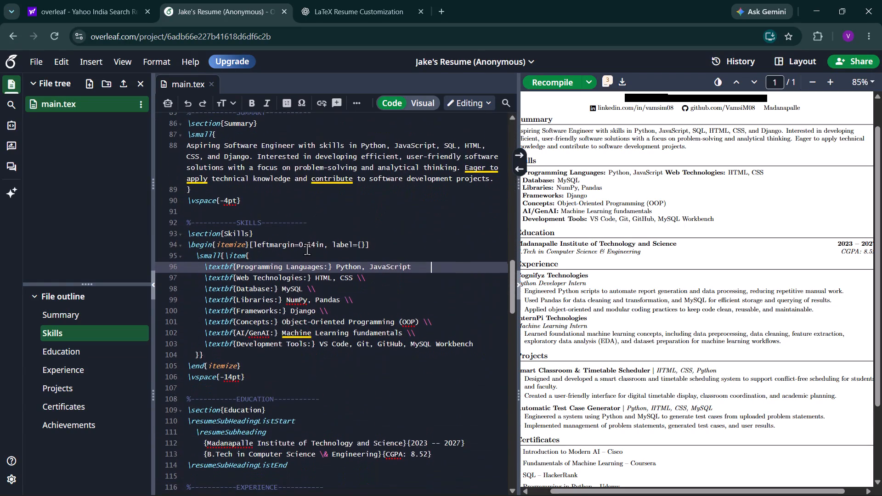
scroll(307, 249, "down", 1)
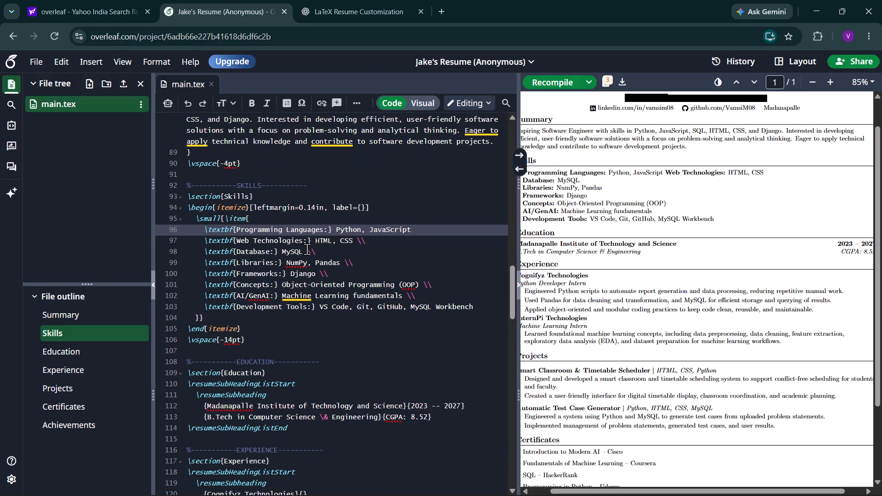
scroll(307, 249, "down", 4)
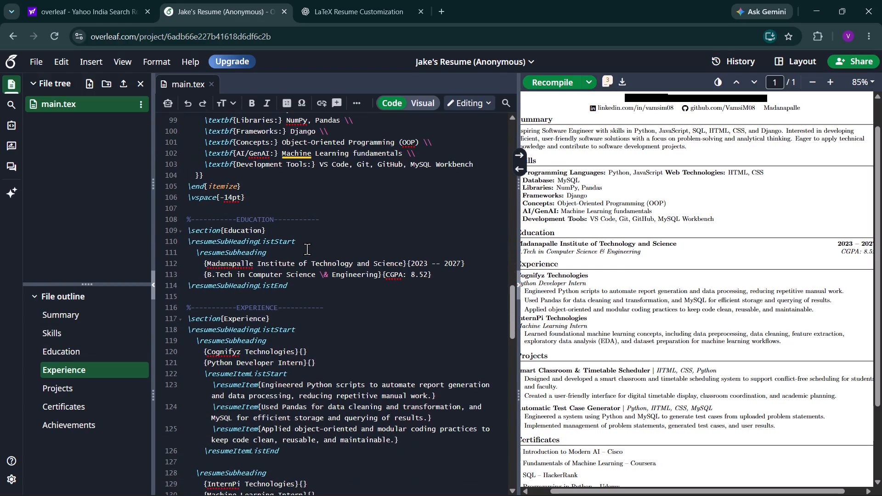
scroll(307, 249, "down", 1)
scroll(307, 249, "up", 3)
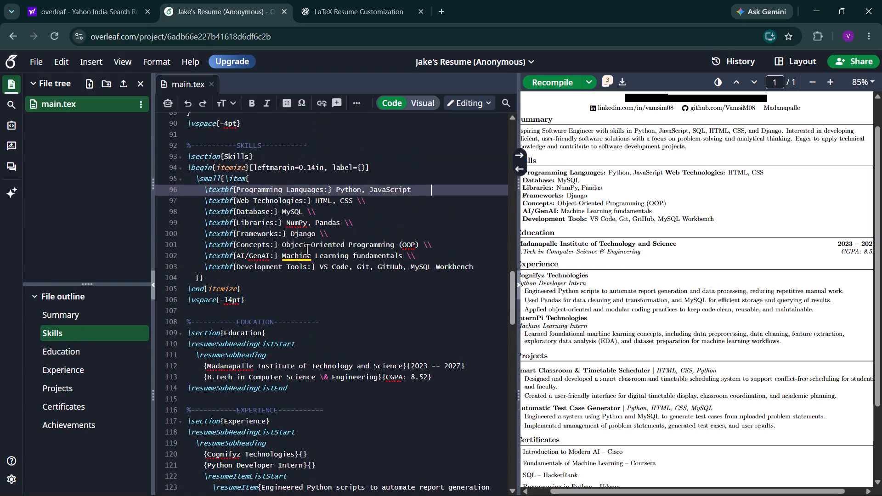
scroll(307, 249, "up", 2)
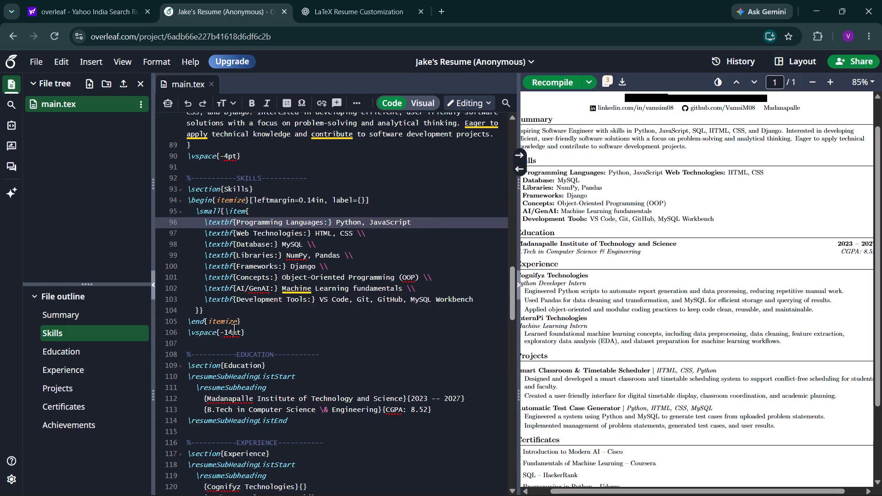
scroll(235, 338, "up", 2)
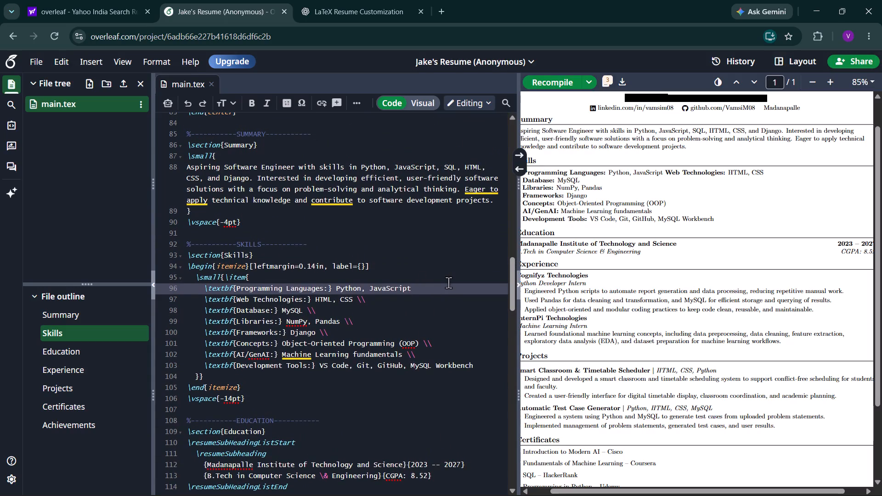
Add a \\ line break at the end of the Programming Languages line in Skills.
type("\\\\")
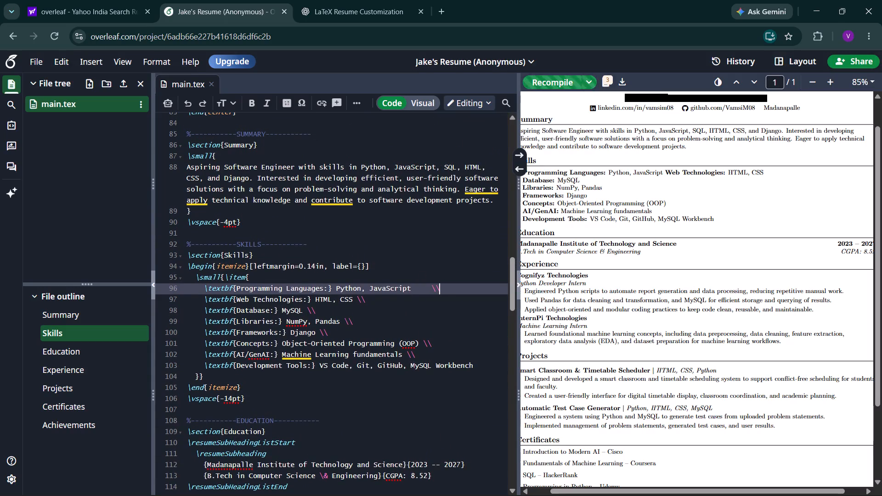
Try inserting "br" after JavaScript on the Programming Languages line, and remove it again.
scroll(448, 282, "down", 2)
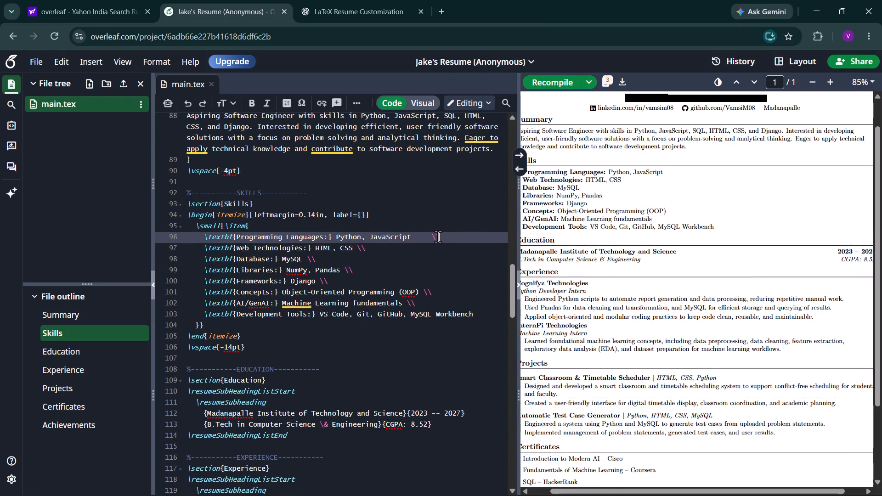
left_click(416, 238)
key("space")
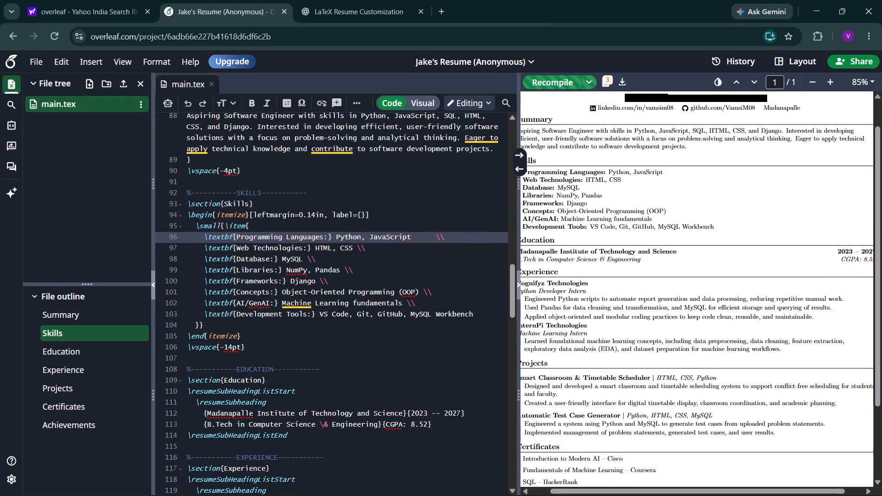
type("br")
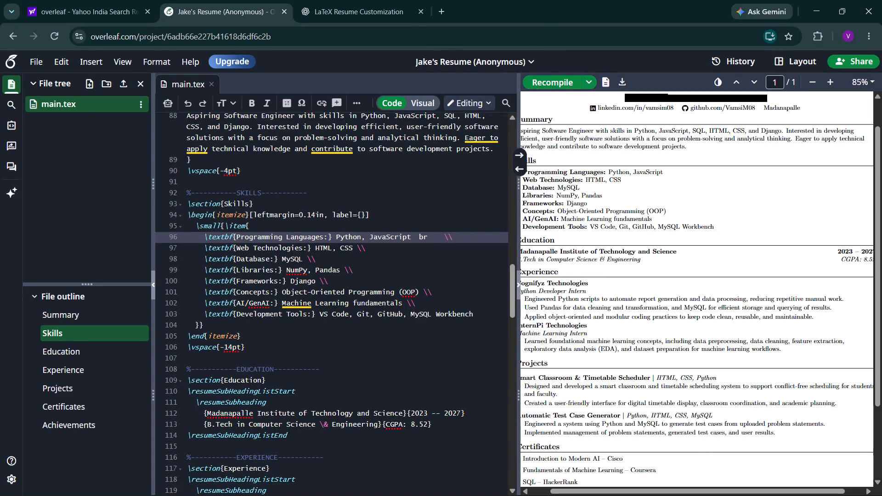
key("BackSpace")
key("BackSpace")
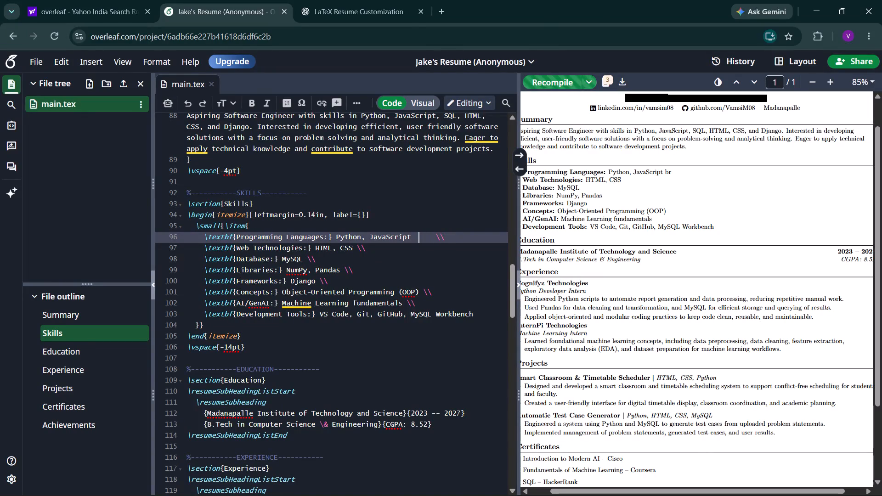
scroll(431, 311, "down", 1)
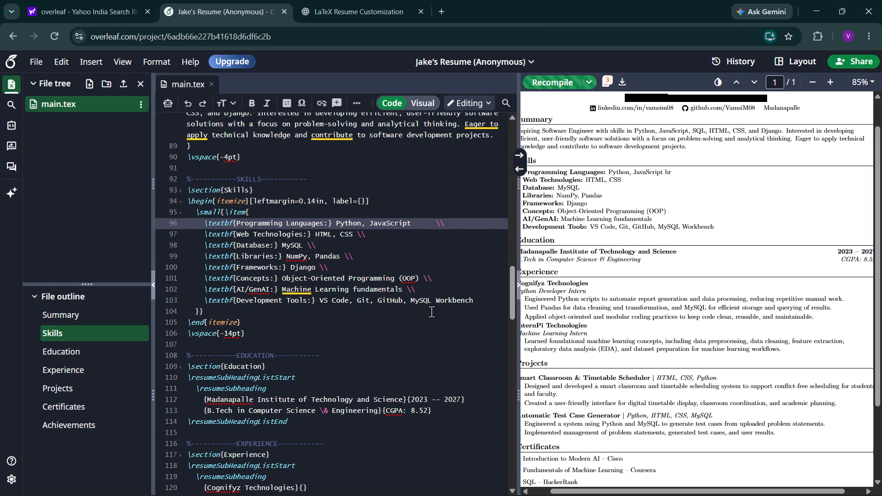
scroll(622, 330, "down", 4)
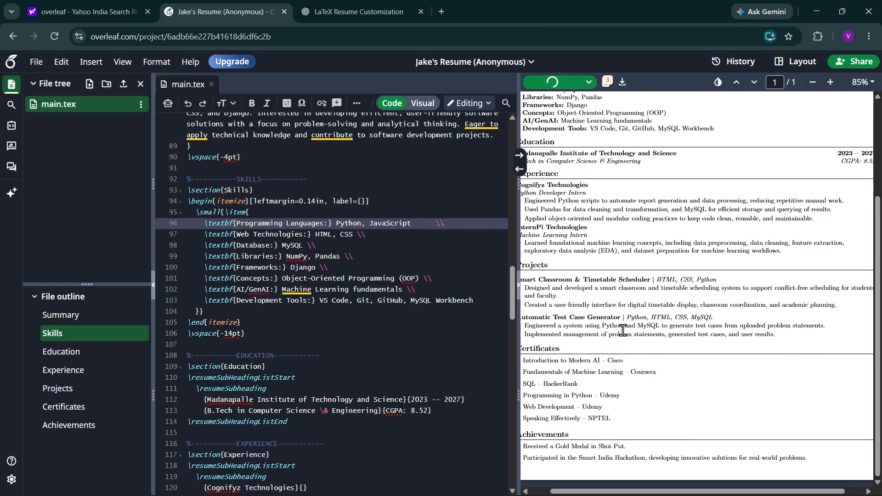
scroll(642, 420, "down", 2)
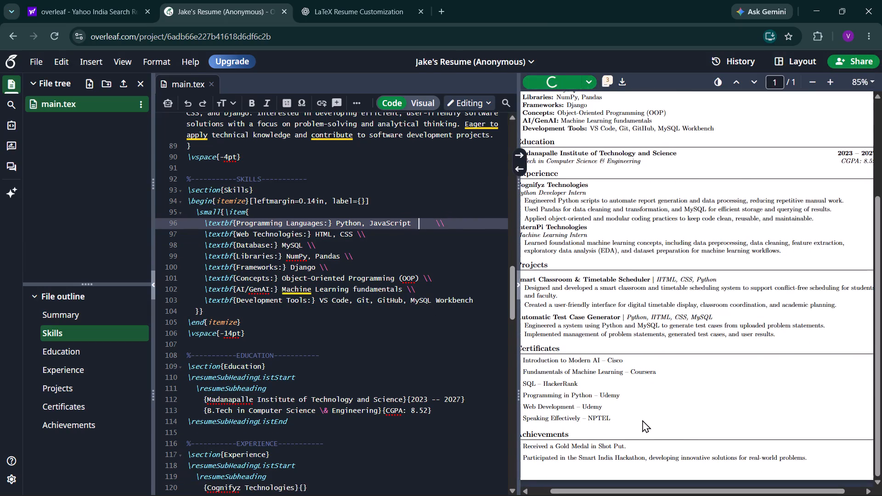
scroll(642, 420, "up", 3)
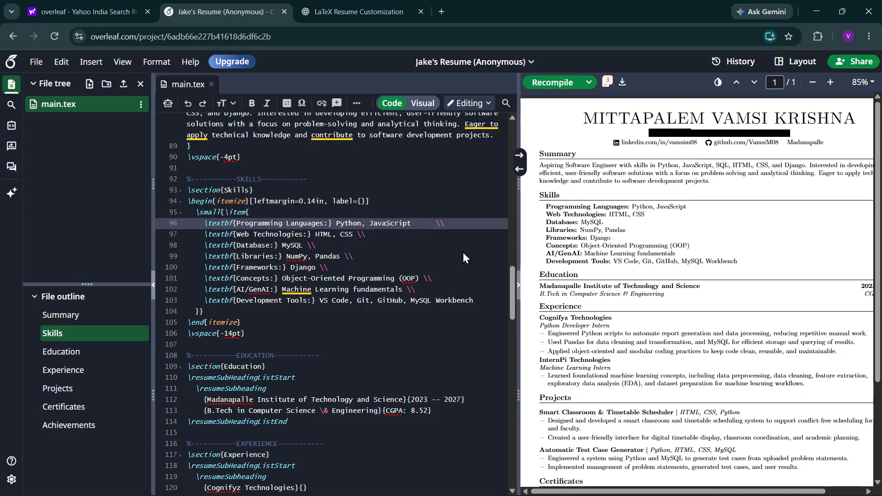
scroll(281, 229, "down", 1)
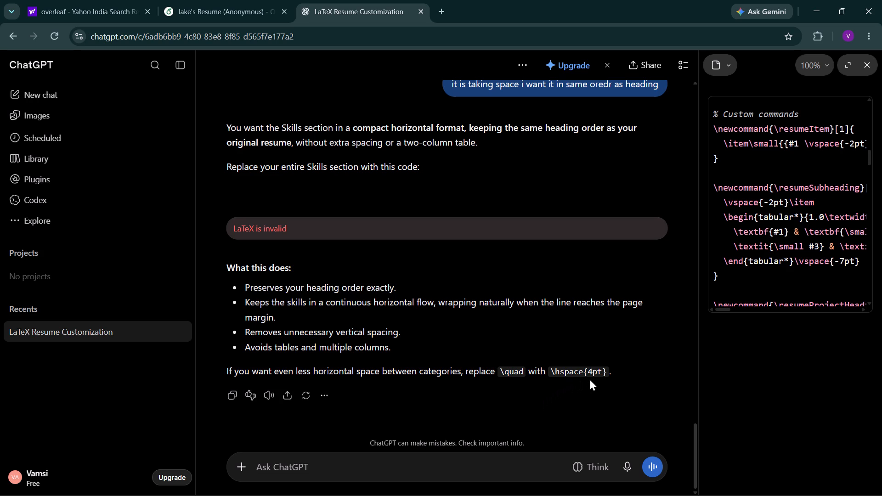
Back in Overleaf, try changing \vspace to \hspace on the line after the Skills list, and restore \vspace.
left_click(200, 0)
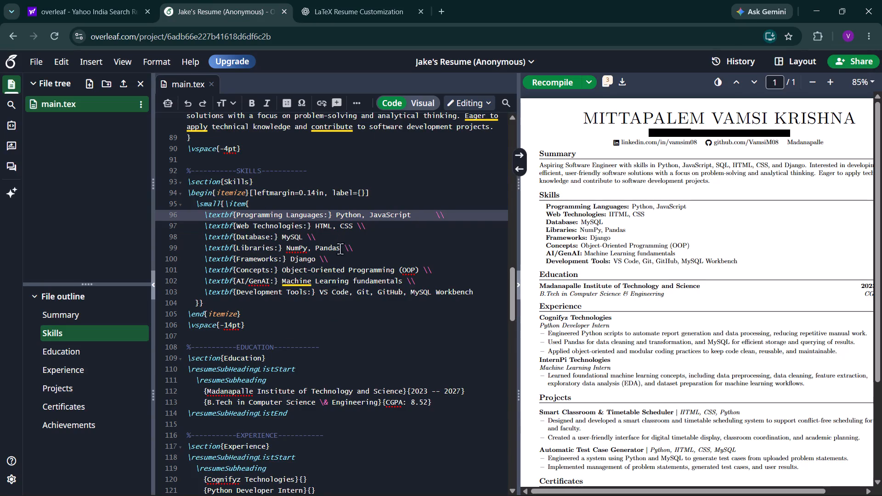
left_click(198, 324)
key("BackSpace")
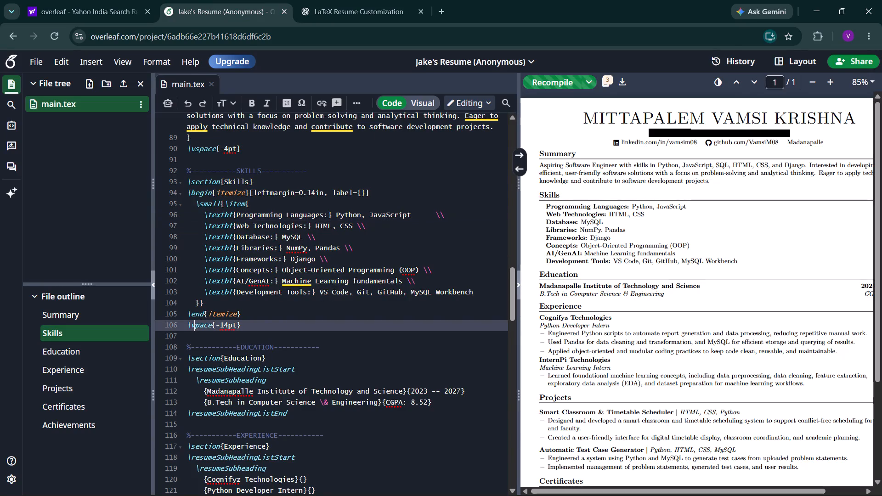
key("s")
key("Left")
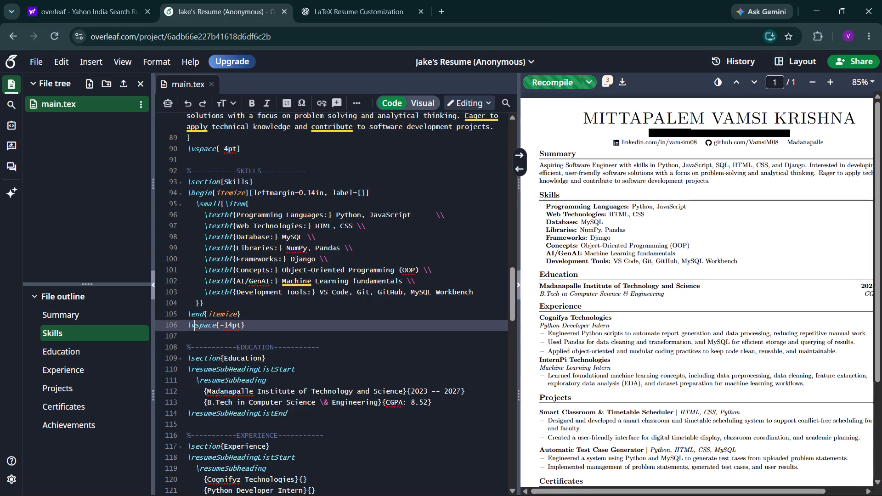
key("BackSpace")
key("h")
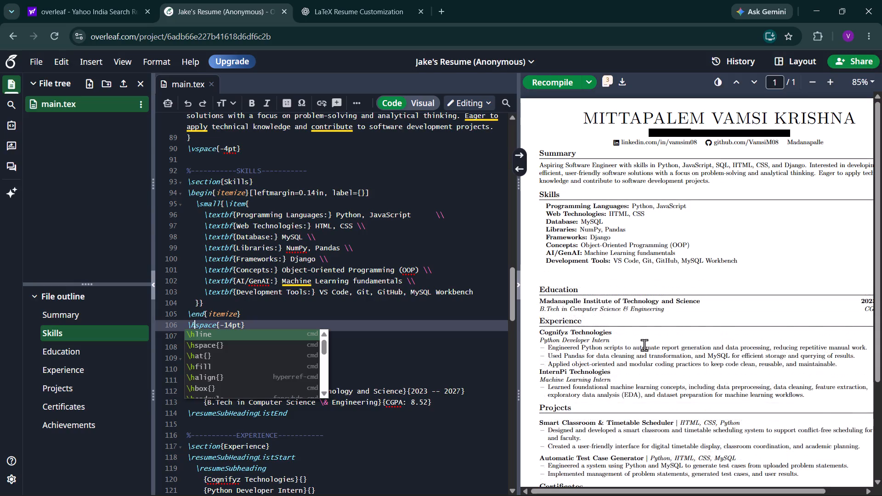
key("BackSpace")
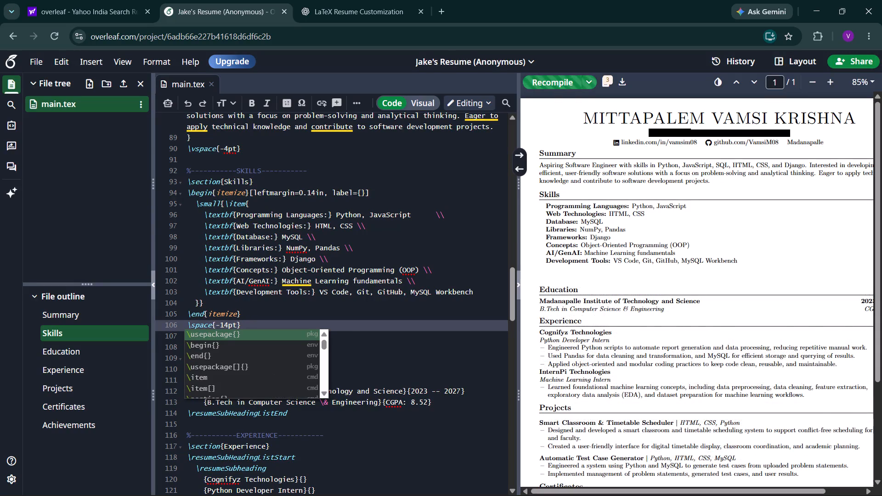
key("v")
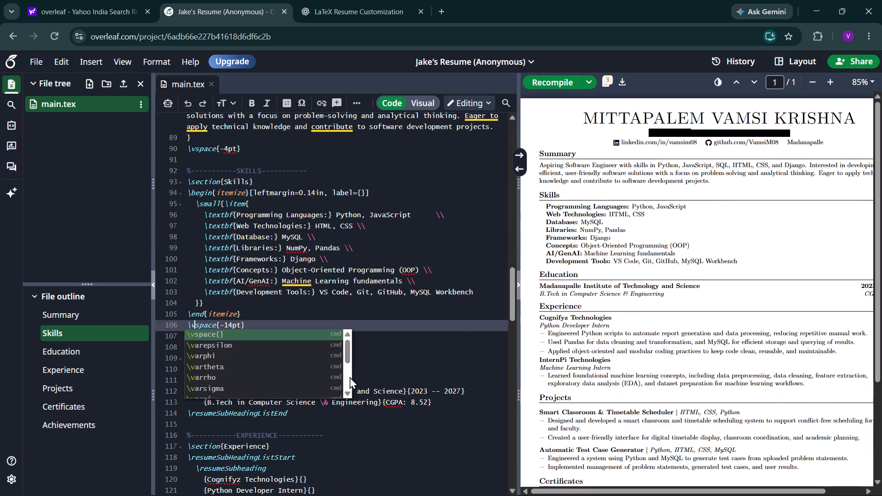
Set the \vspace value after the Skills list to -9pt.
left_click(234, 322)
key("BackSpace")
key("BackSpace")
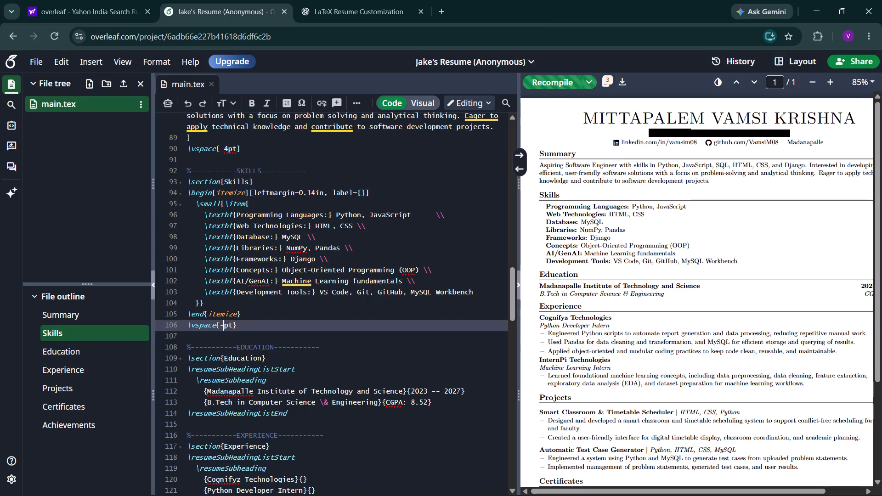
key("BackSpace")
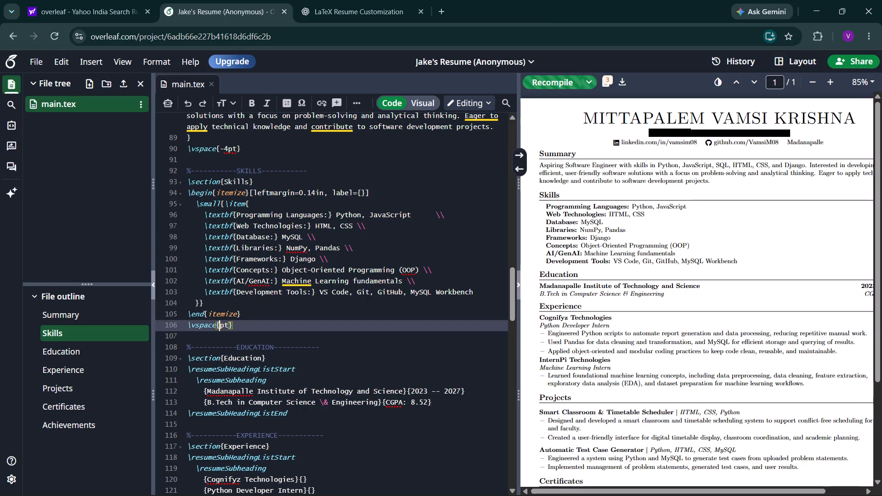
key("minus")
key("1")
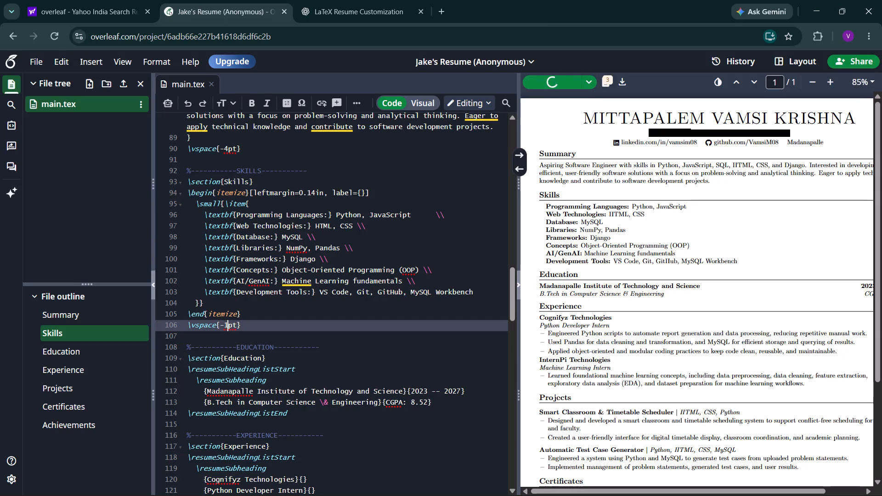
key("BackSpace")
key("9")
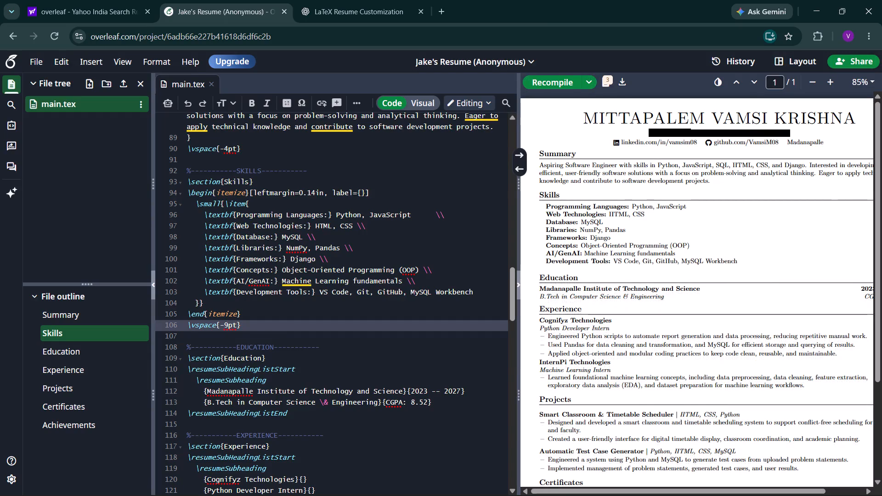
Check the compiled resume's section spacing and look through the source from Skills down to Projects.
scroll(234, 322, "down", 5)
scroll(234, 322, "up", 5)
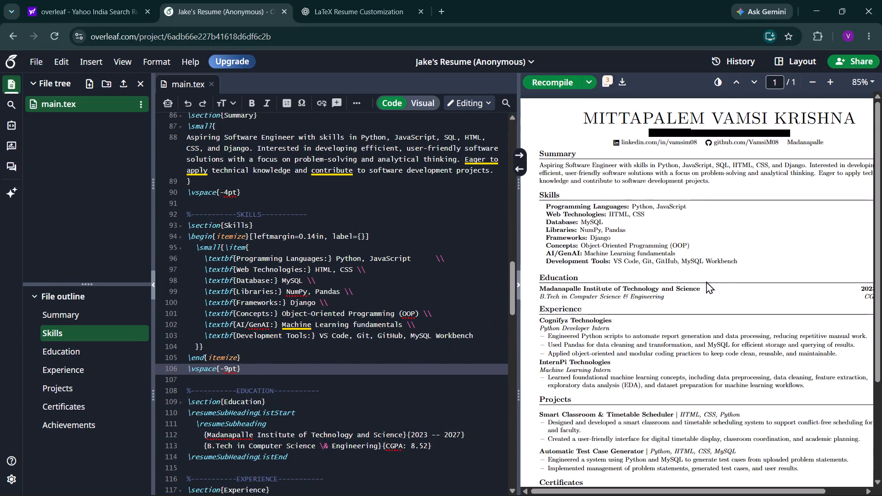
scroll(727, 283, "down", 5)
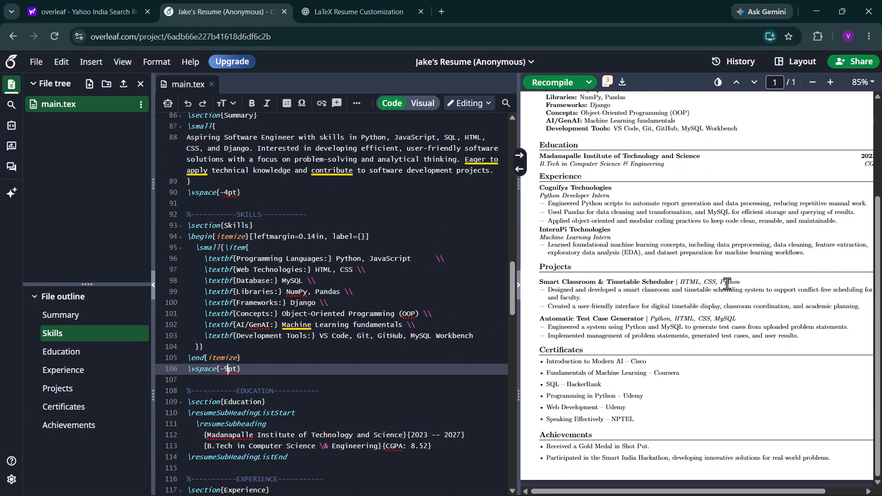
scroll(727, 283, "up", 5)
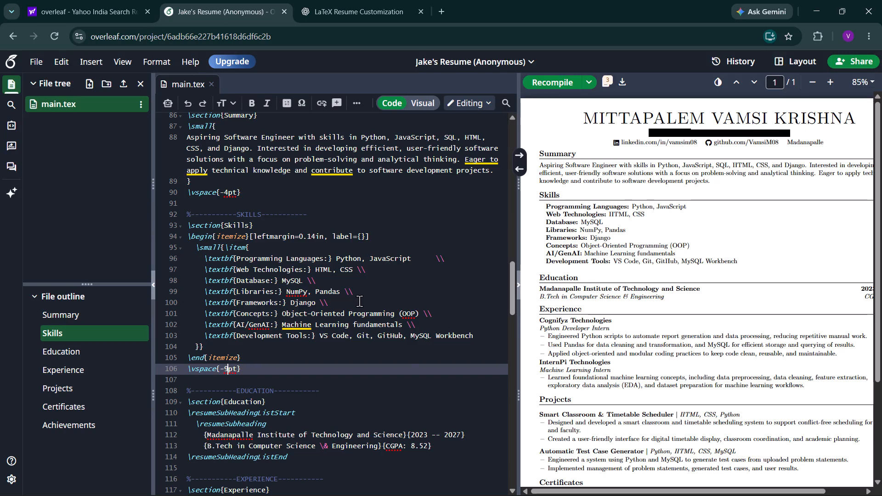
scroll(410, 355, "down", 1)
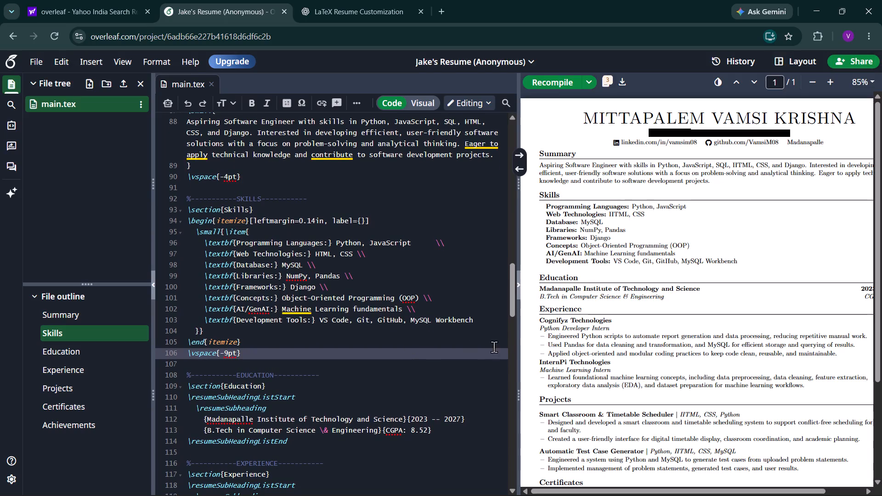
scroll(629, 350, "down", 1)
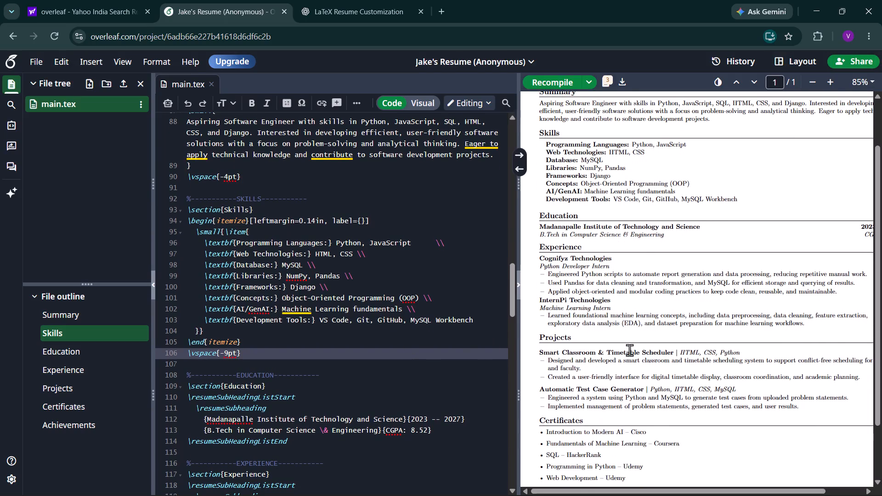
scroll(693, 386, "down", 1)
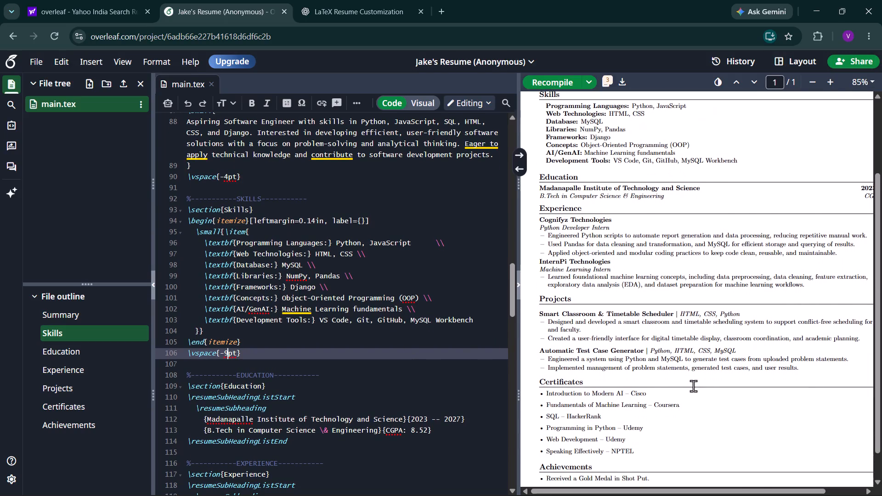
scroll(693, 386, "down", 1)
scroll(387, 406, "down", 4)
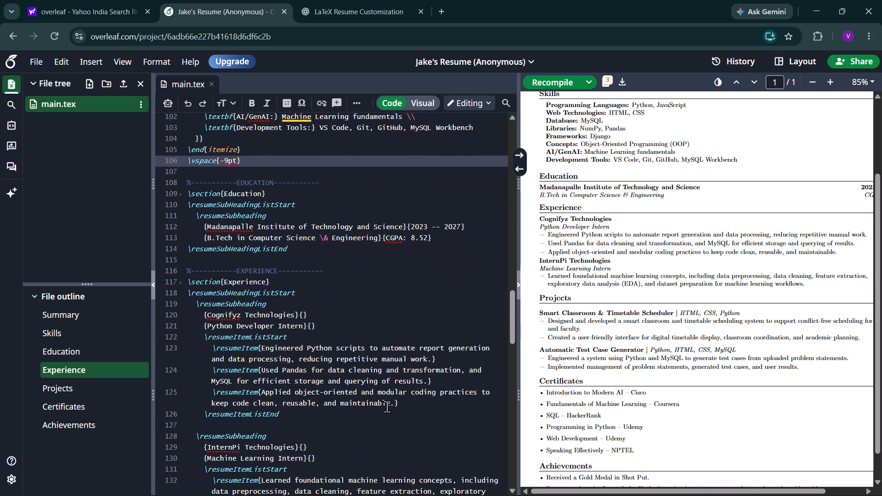
scroll(387, 406, "down", 4)
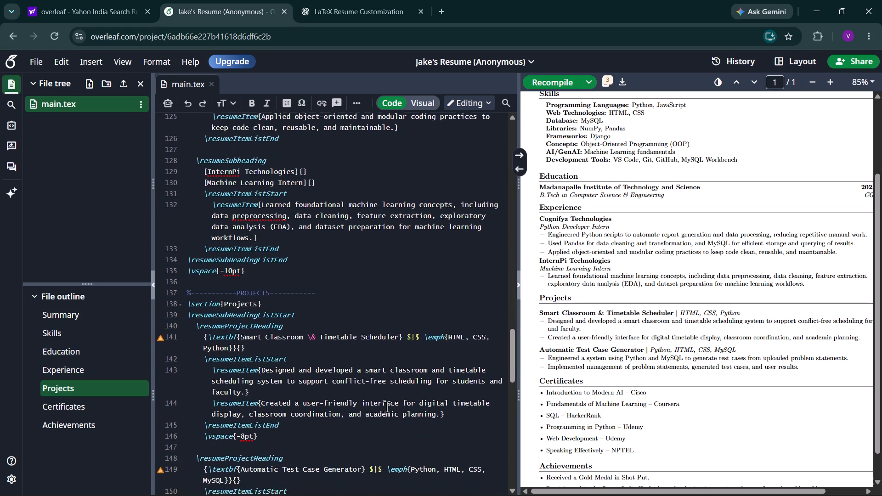
scroll(387, 406, "down", 1)
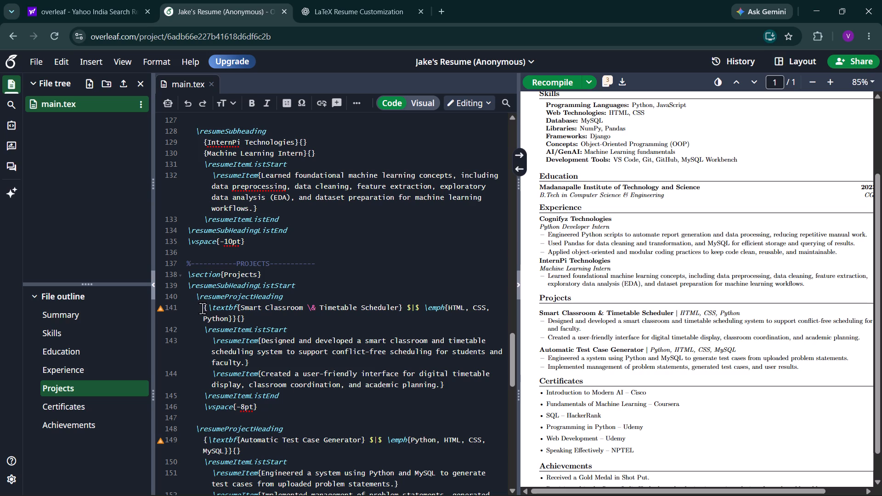
Copy the Smart Classroom \& Timetable Scheduler heading line from Projects into a new line above Programming Languages in Skills.
left_click_drag(202, 308, 255, 311)
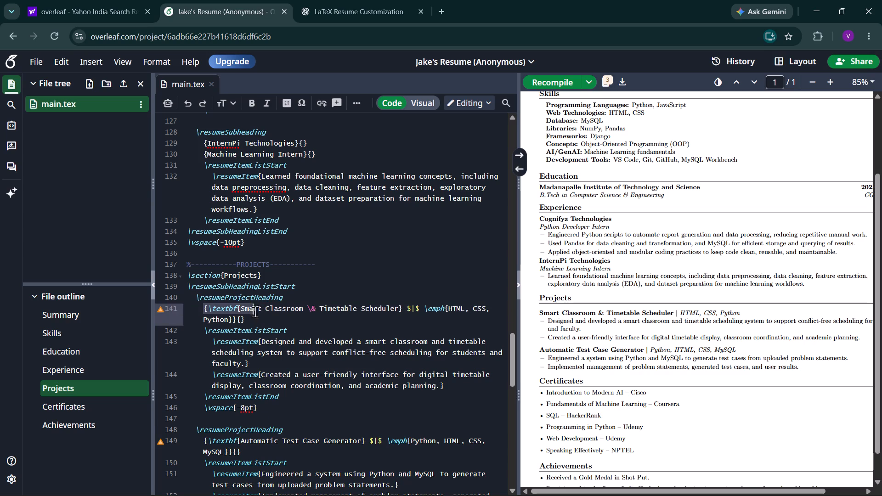
left_click_drag(255, 311, 263, 317)
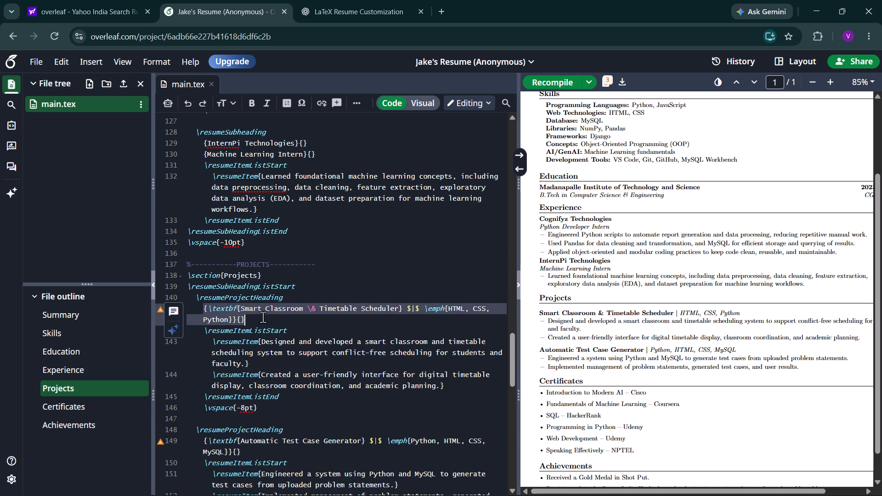
key("ctrl+c")
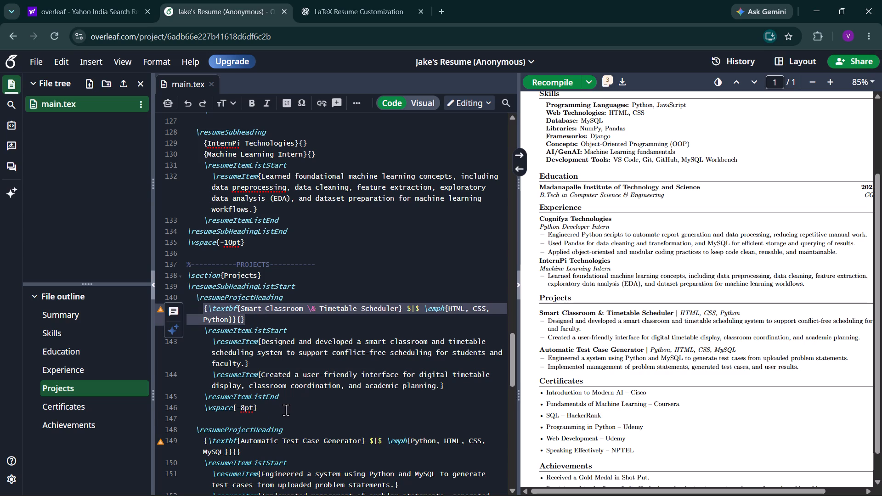
left_click(285, 410)
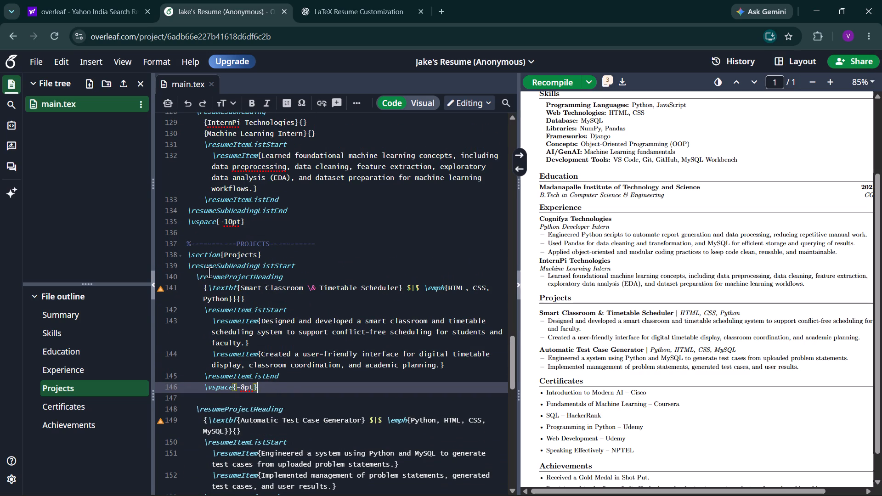
left_click_drag(203, 286, 257, 299)
key("ctrl+c")
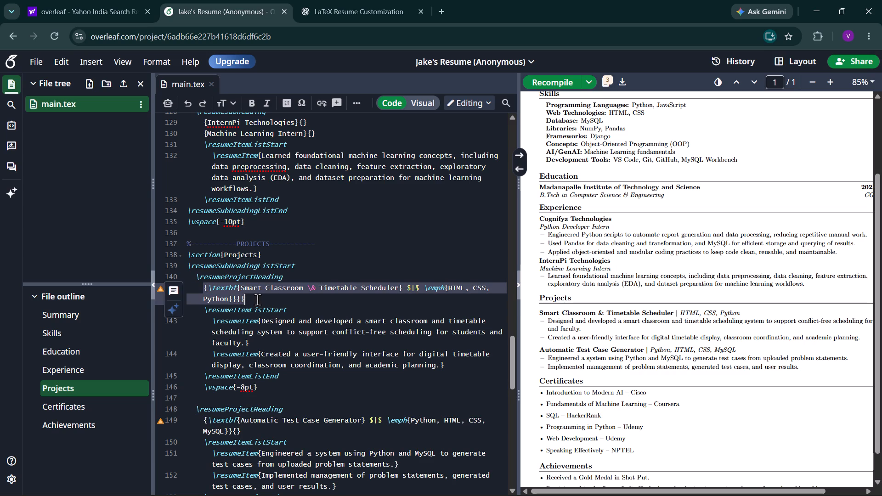
scroll(257, 299, "up", 7)
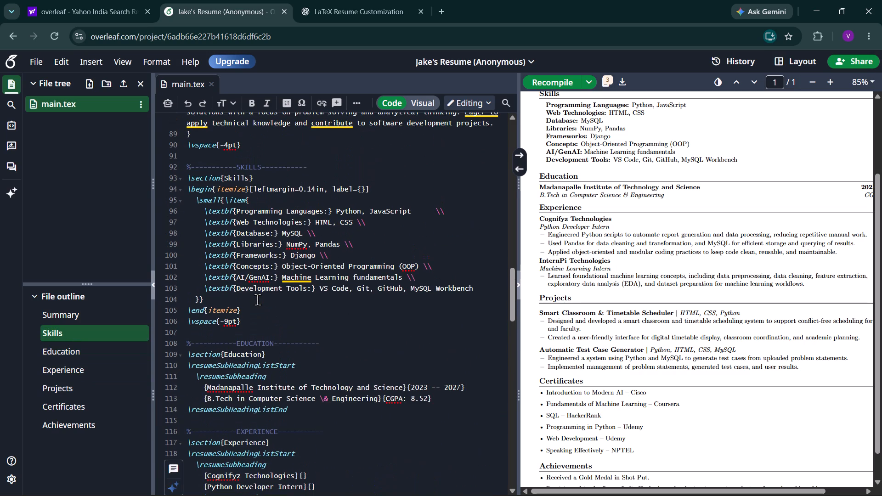
left_click(289, 201)
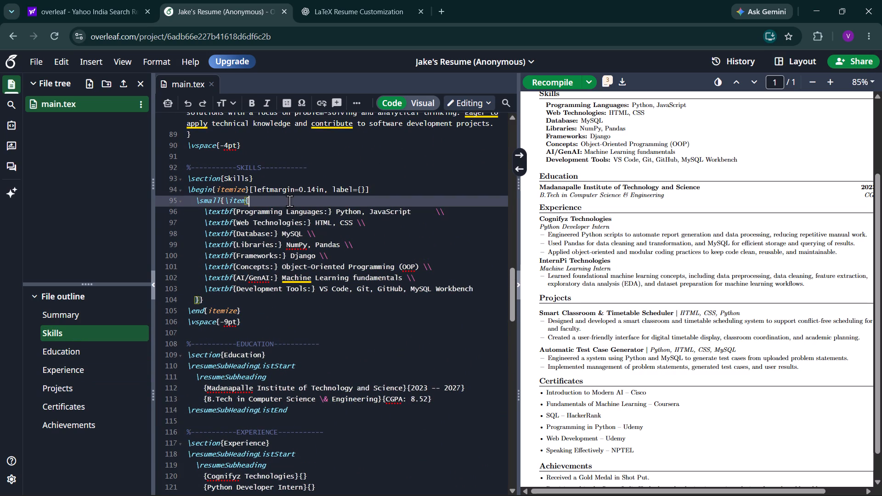
key("Return")
key("ctrl+v")
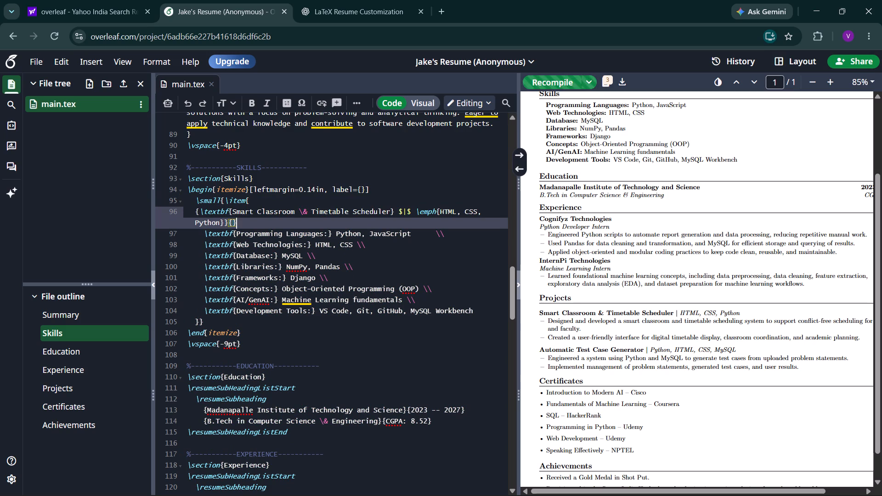
In the copied heading line in Skills, replace the title Smart Classroom \& Timetable Scheduler with Programming Languages:, copied from the line below.
left_click(391, 212)
key("BackSpace")
key("BackSpace")
key("BackSpace")
key("BackSpace")
key("BackSpace")
key("BackSpace")
key("BackSpace")
key("BackSpace")
key("BackSpace")
key("BackSpace")
key("BackSpace")
key("BackSpace")
key("BackSpace")
key("BackSpace")
key("BackSpace")
key("BackSpace")
key("BackSpace")
key("BackSpace")
key("BackSpace")
key("BackSpace")
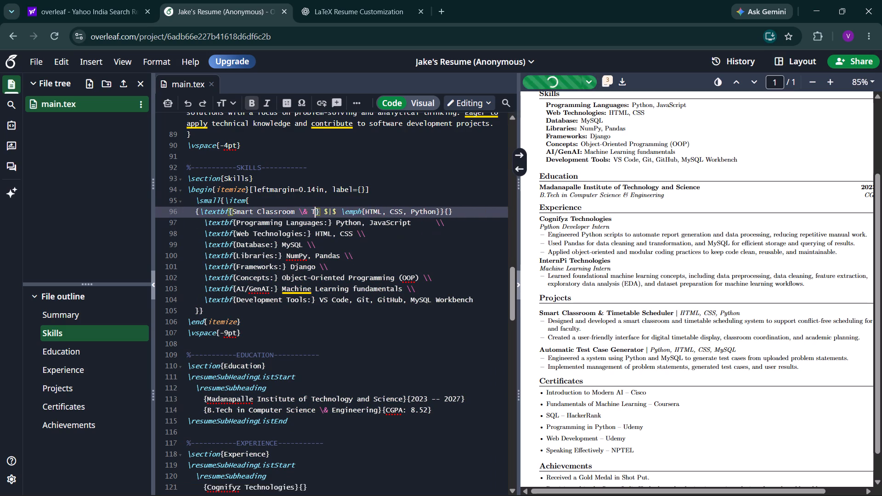
key("BackSpace")
key("BackSpace")
key("BackSpace")
key("BackSpace")
key("BackSpace")
key("BackSpace")
key("BackSpace")
key("BackSpace")
key("BackSpace")
key("BackSpace")
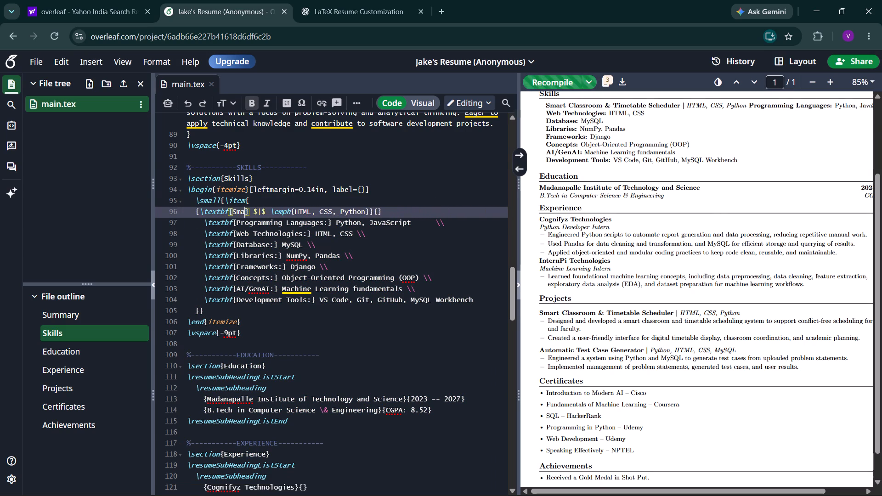
key("BackSpace")
key("BackSpace")
key("BackSpace")
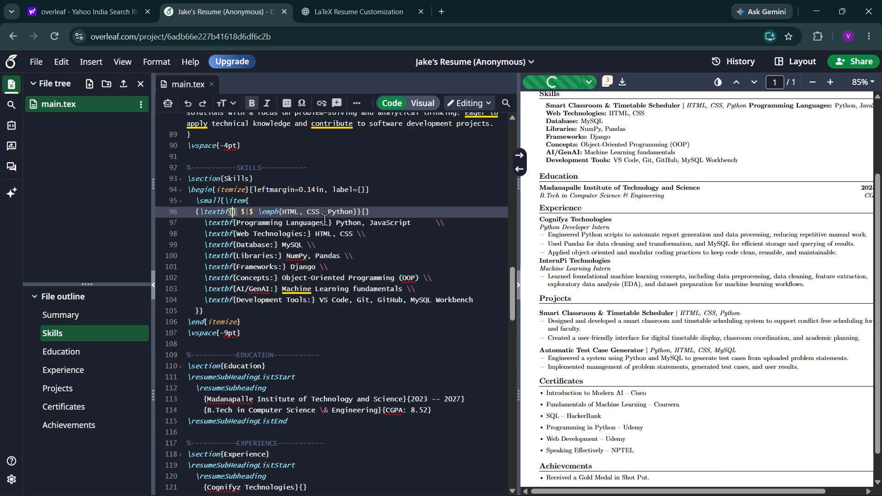
left_click_drag(326, 221, 187, 229)
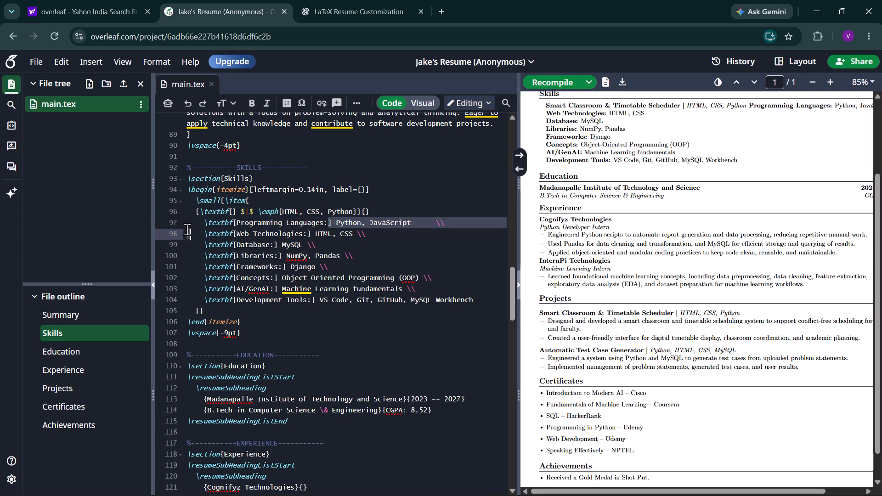
left_click_drag(187, 229, 239, 221)
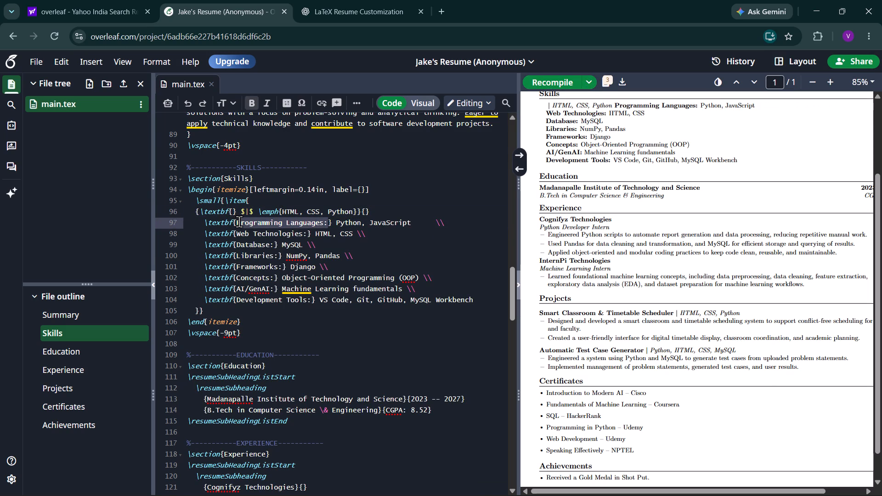
left_click_drag(239, 221, 236, 222)
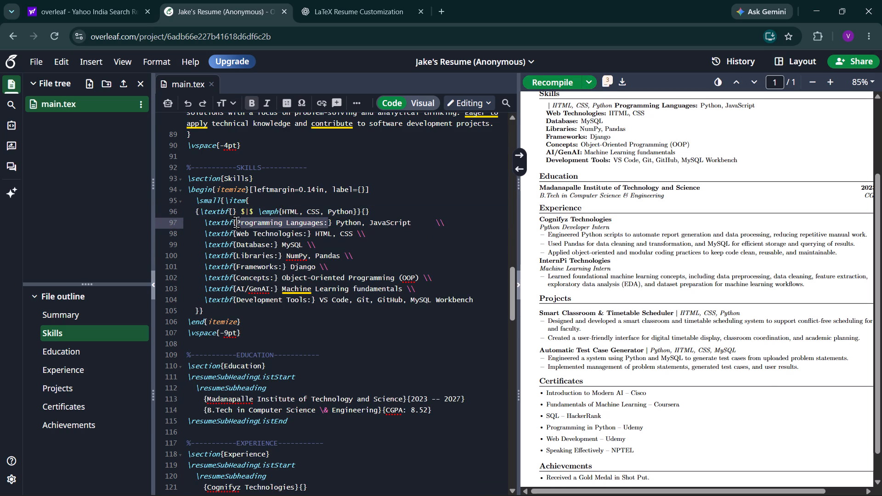
key("ctrl+c")
left_click(231, 213)
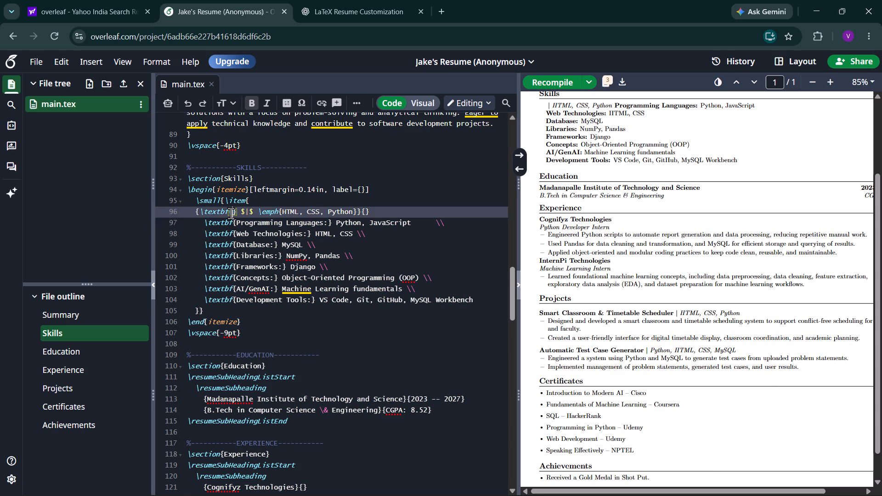
key("ctrl+v")
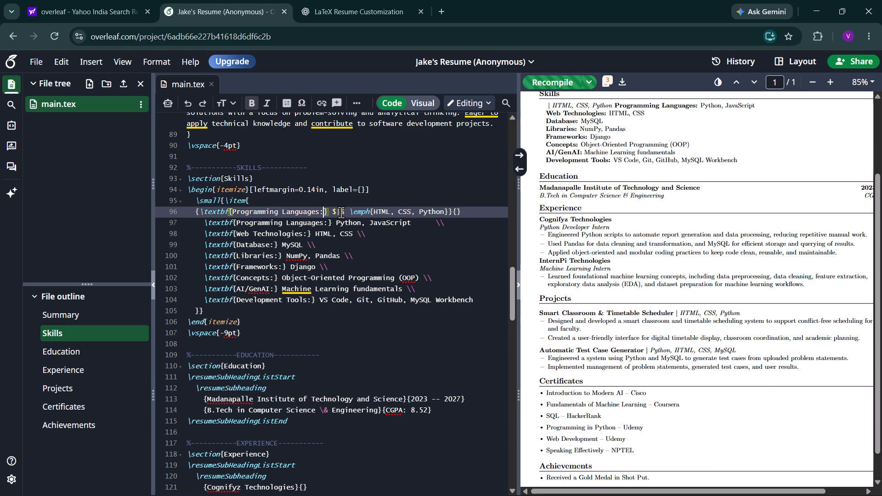
Remove the \emph command and the $|$ separator from the new Programming Languages line, keeping the braces around HTML, CSS, Python.
left_click(341, 212)
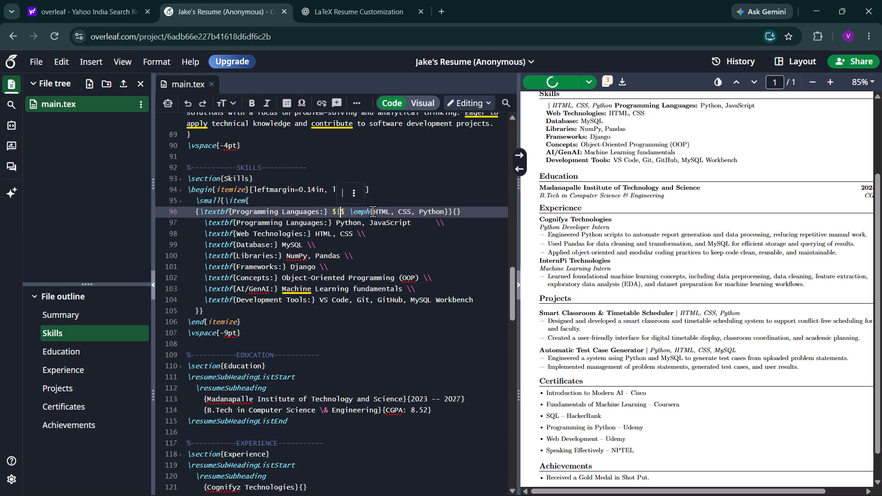
left_click(372, 211)
key("Left")
key("BackSpace")
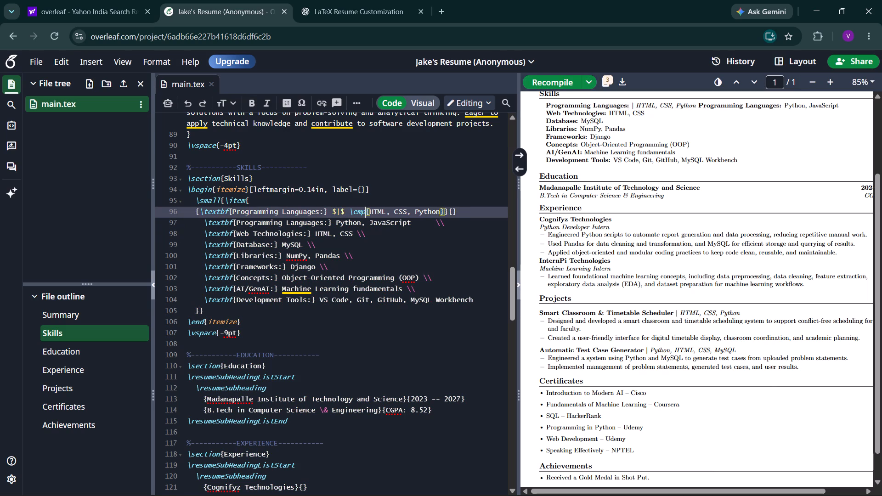
key("BackSpace")
key("BackSpace")
key("BackSpace")
key("BackSpace")
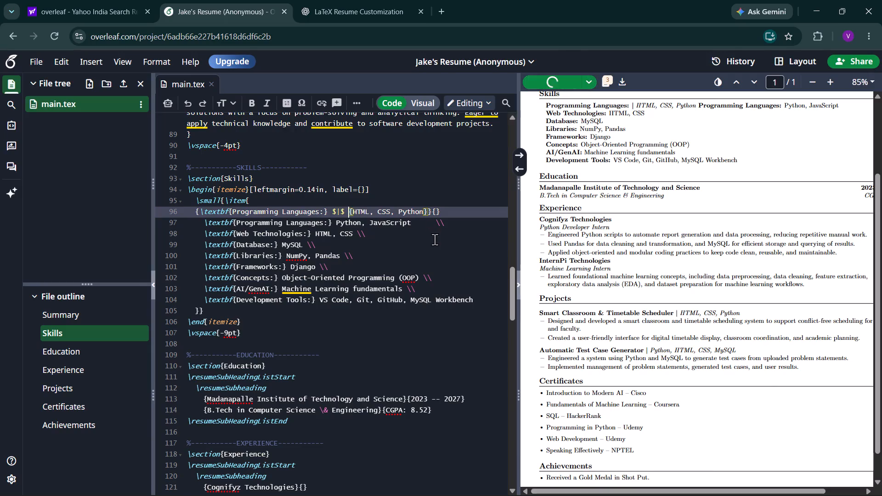
scroll(600, 227, "up", 3)
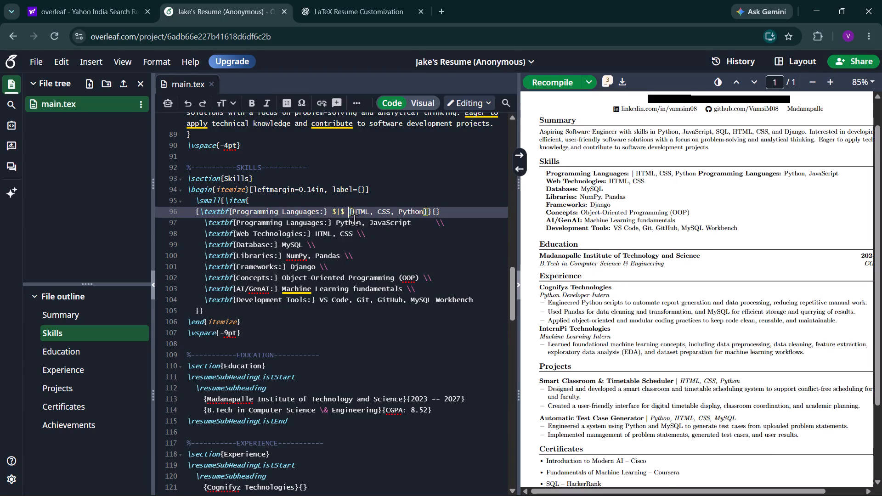
key("BackSpace")
key("BackSpace")
key("BackSpace")
key("BackSpace")
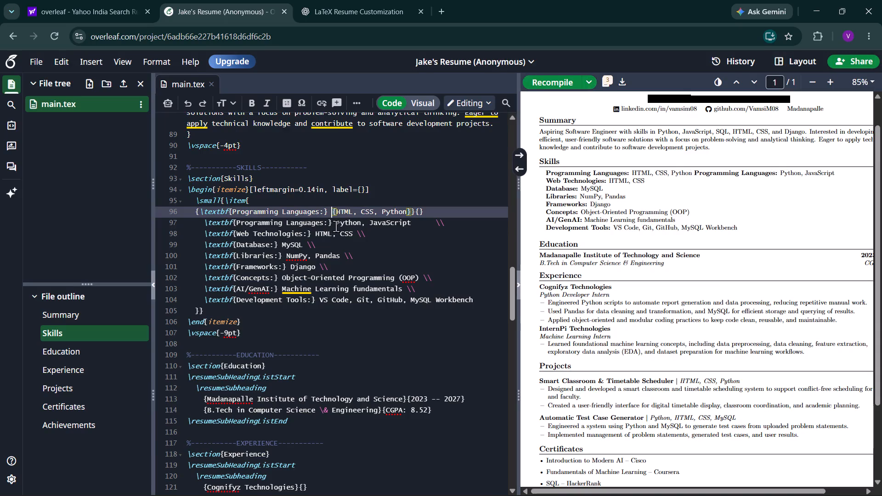
Replace HTML, CSS, Python in the new line with Python, JavaScript copied from the original Programming Languages entry.
left_click_drag(336, 224, 415, 226)
key("ctrl+c")
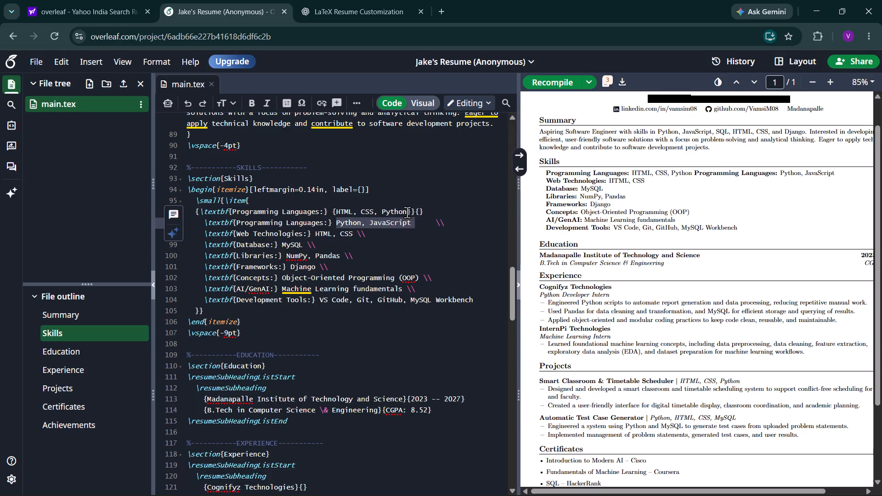
left_click_drag(407, 212, 339, 213)
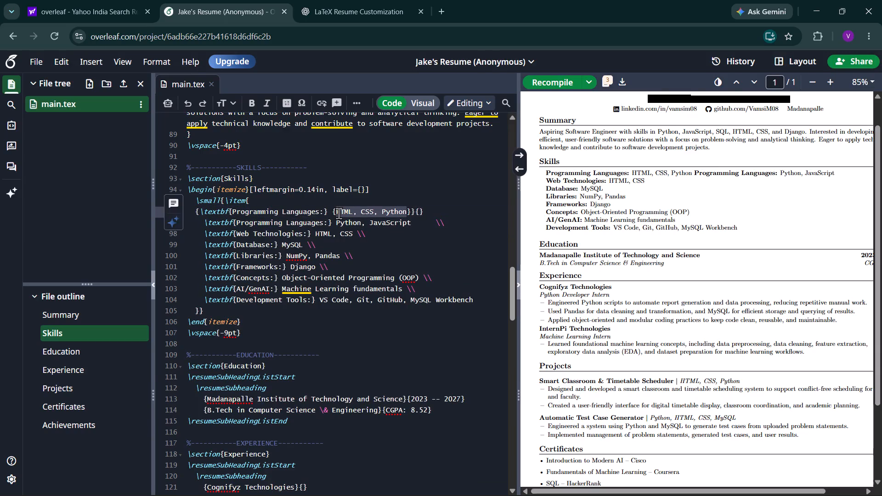
key("ctrl+v")
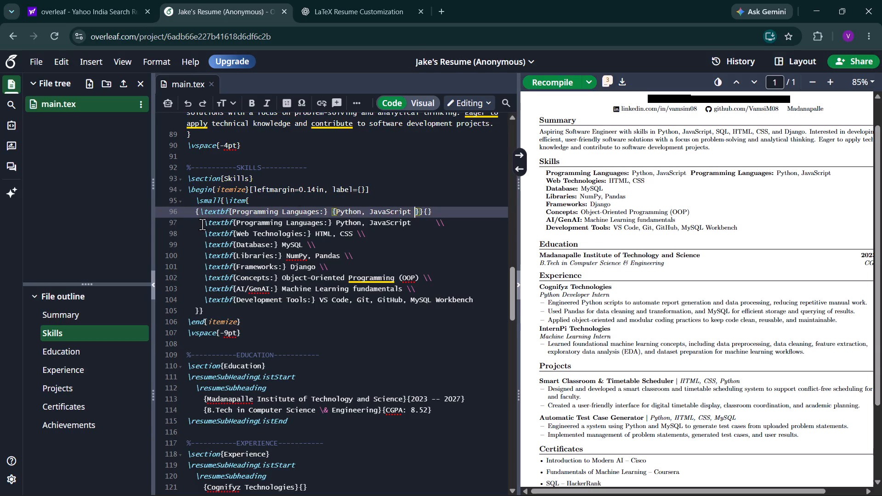
Compare the new Skills line with the source of the other sections down to the Projects headings.
left_click(448, 211)
scroll(448, 211, "down", 4)
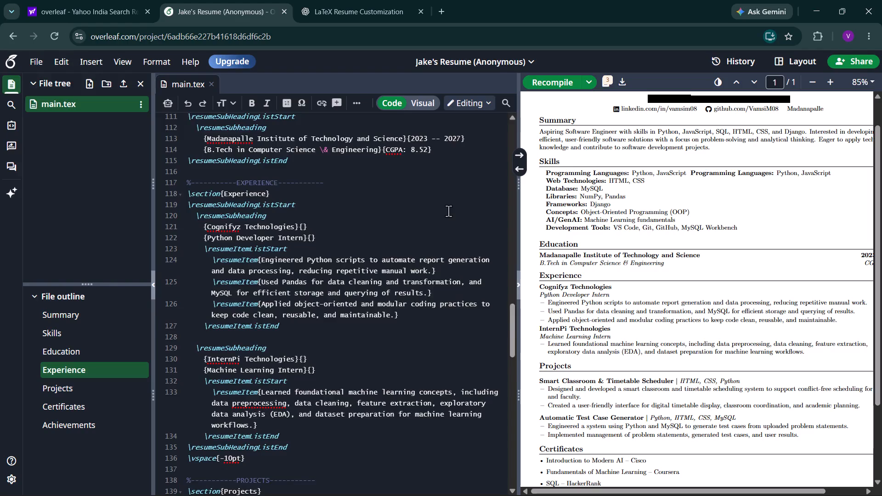
scroll(448, 211, "down", 3)
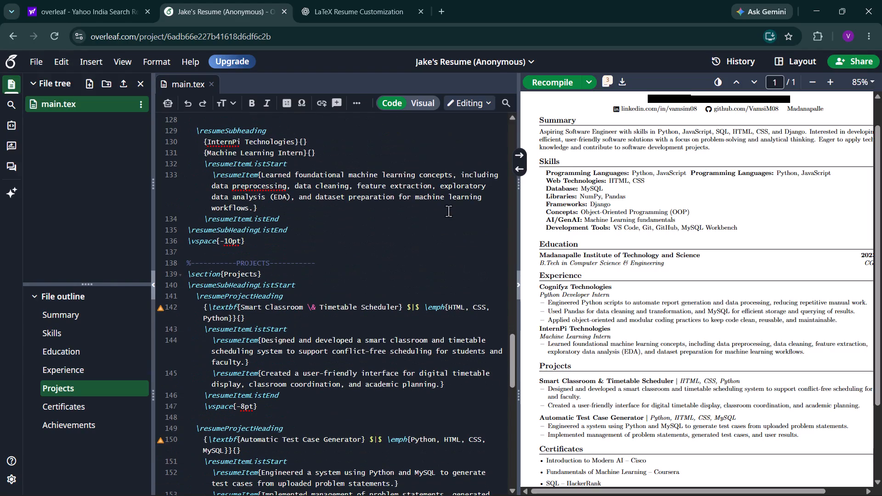
scroll(448, 211, "up", 4)
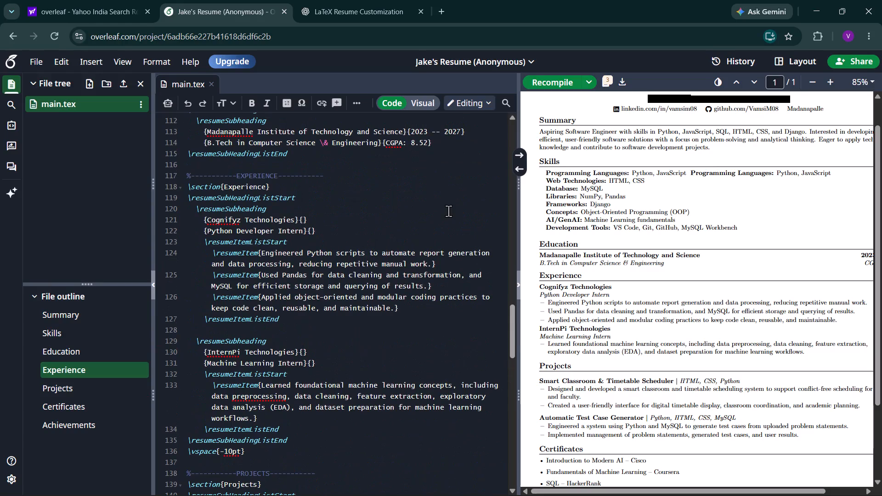
scroll(384, 192, "up", 1)
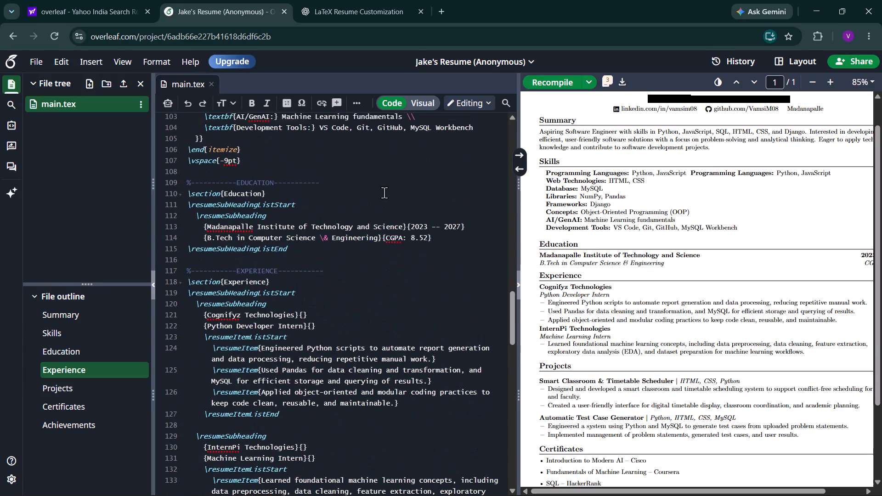
scroll(384, 192, "up", 6)
scroll(384, 192, "down", 1)
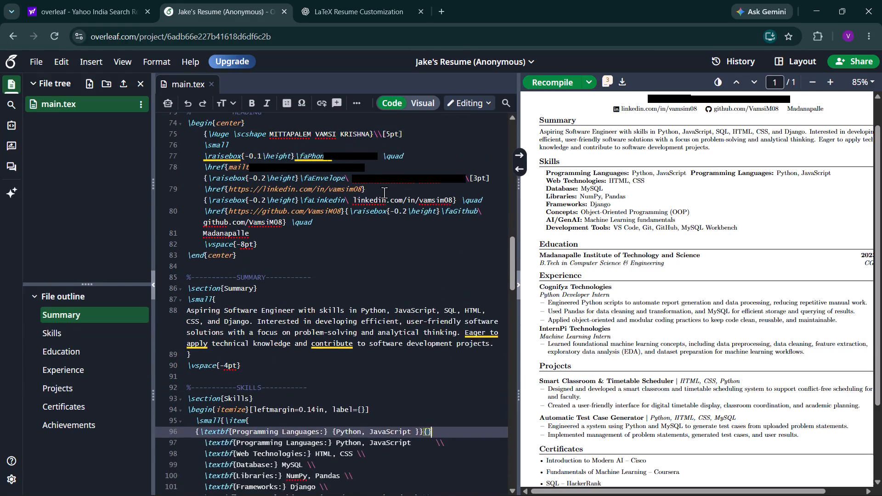
scroll(384, 192, "down", 1)
scroll(384, 192, "up", 1)
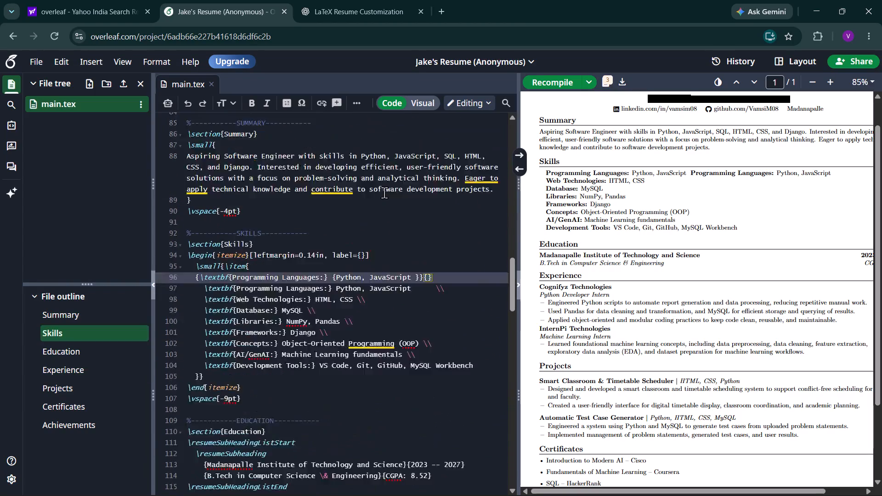
scroll(384, 192, "up", 1)
scroll(384, 192, "down", 1)
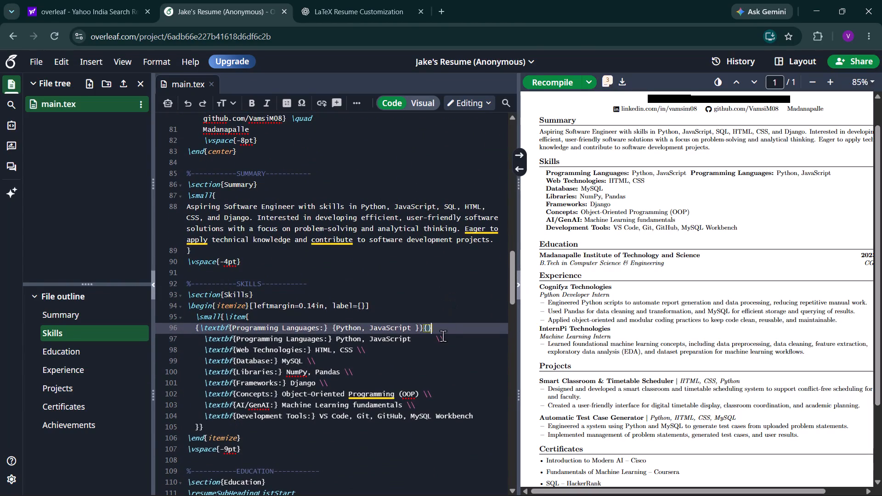
Append four spaces and a $ $ pair with eight spaces inside to the end of the new Programming Languages line.
key("space")
key("space")
key("space")
key("space")
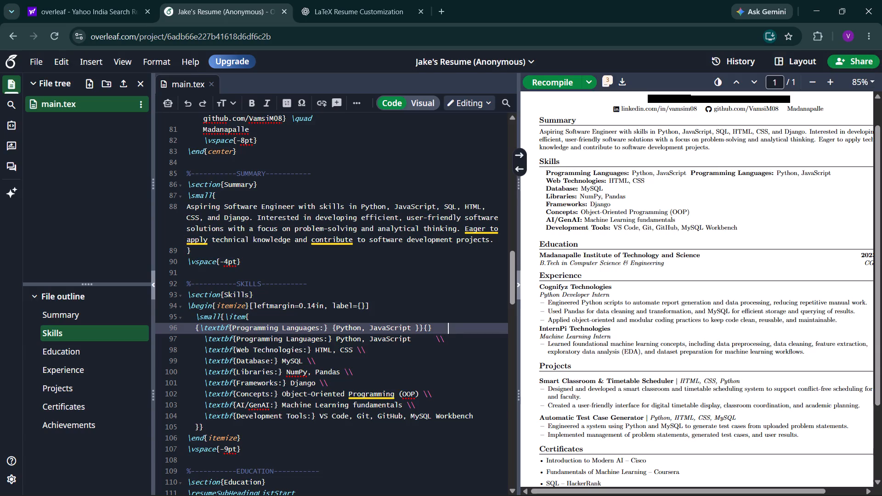
key("shift+dollar")
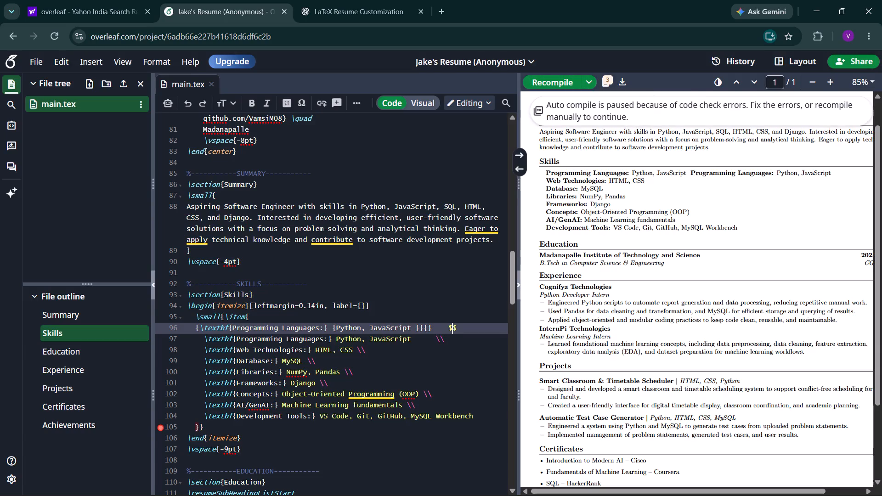
key("space")
key("space")
key("space")
key("space")
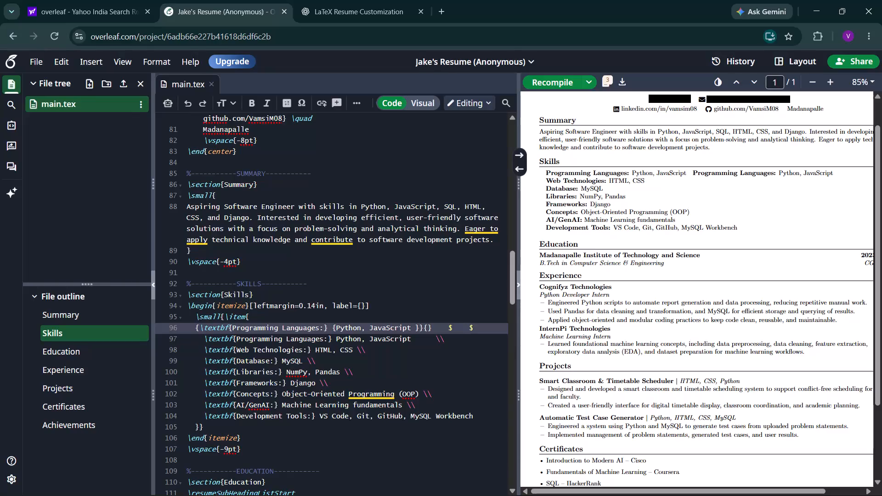
key("space")
key("space")
key("space")
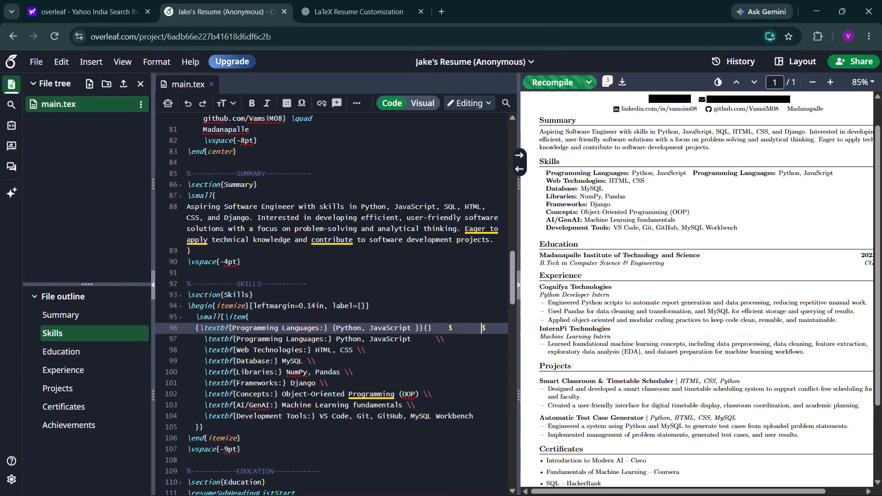
key("space")
Reduce the gap between the two dollar signs on the new Skills line to a single space.
scroll(443, 336, "left", 1)
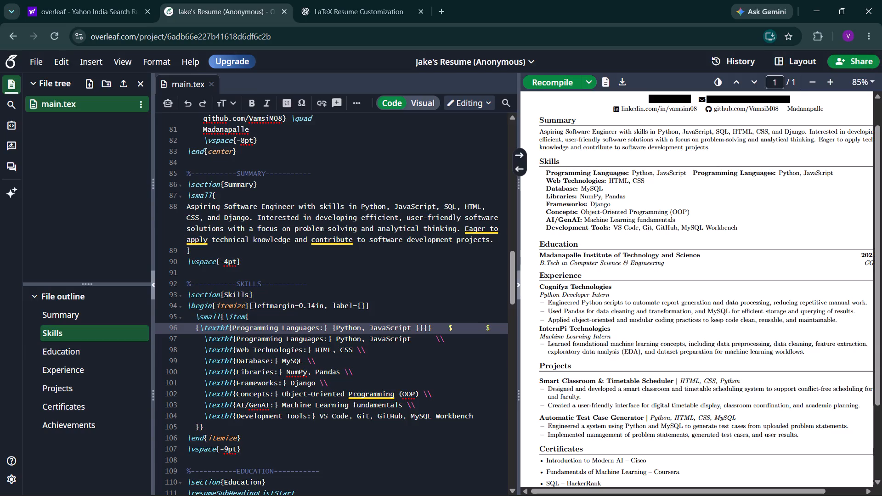
key("BackSpace")
key("BackSpace")
key("BackSpace")
key("BackSpace")
key("BackSpace")
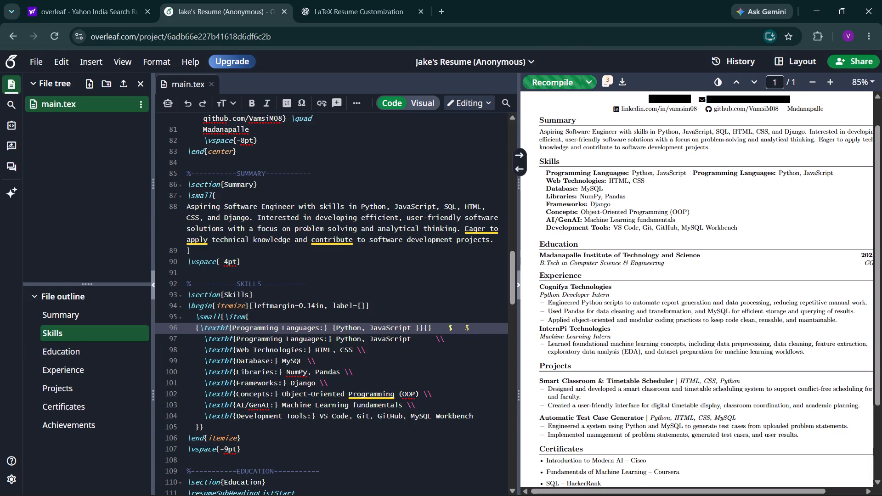
key("BackSpace")
key("BackSpace")
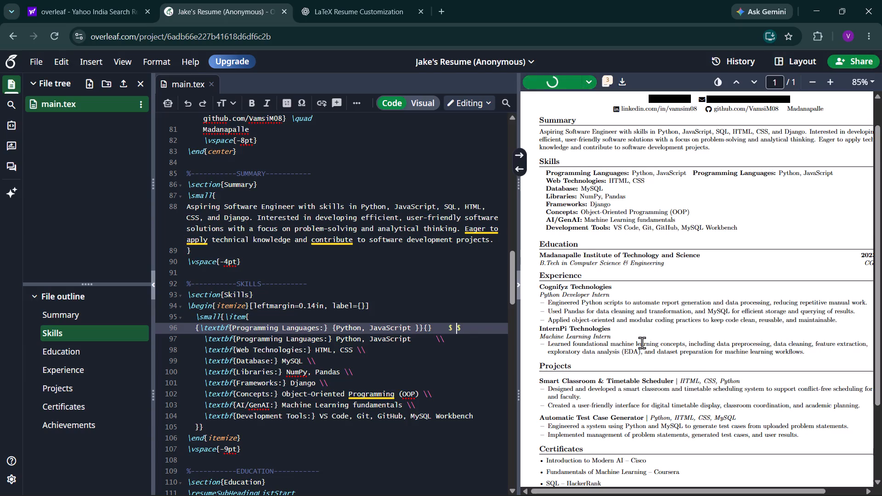
Compare the compiled Skills section with the source from the Skills list down to the first Projects heading.
scroll(642, 343, "down", 1)
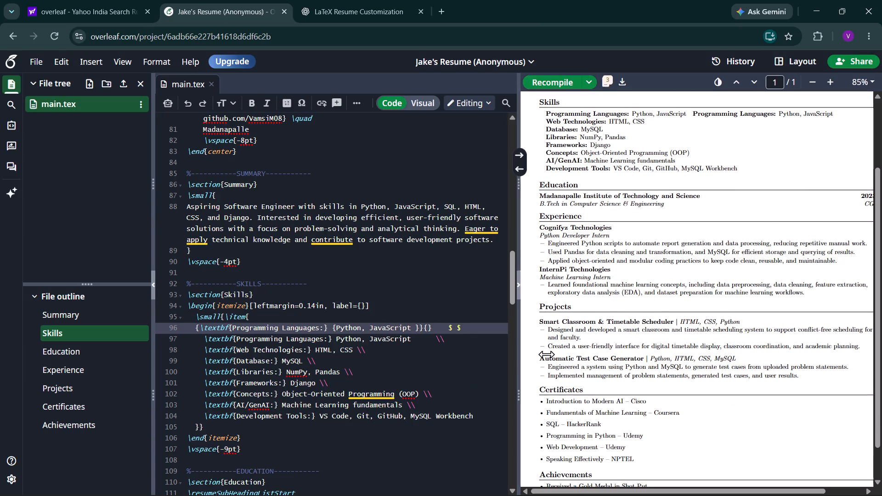
scroll(388, 365, "down", 4)
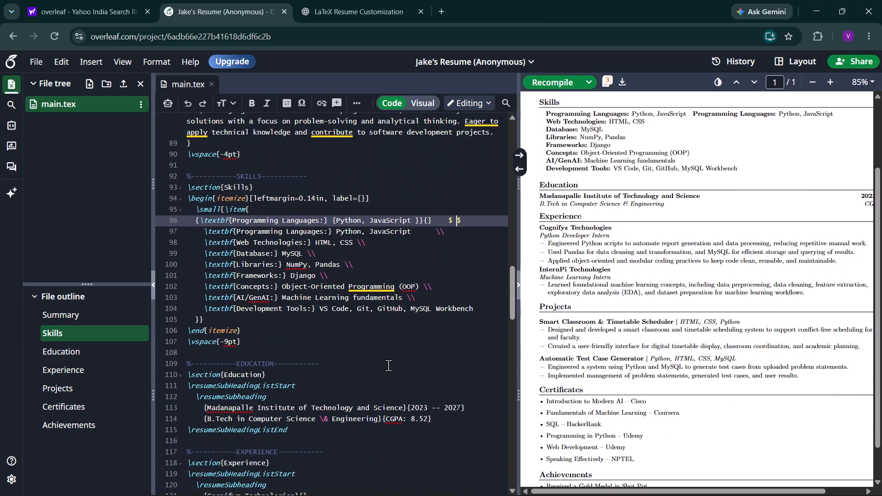
scroll(388, 365, "down", 1)
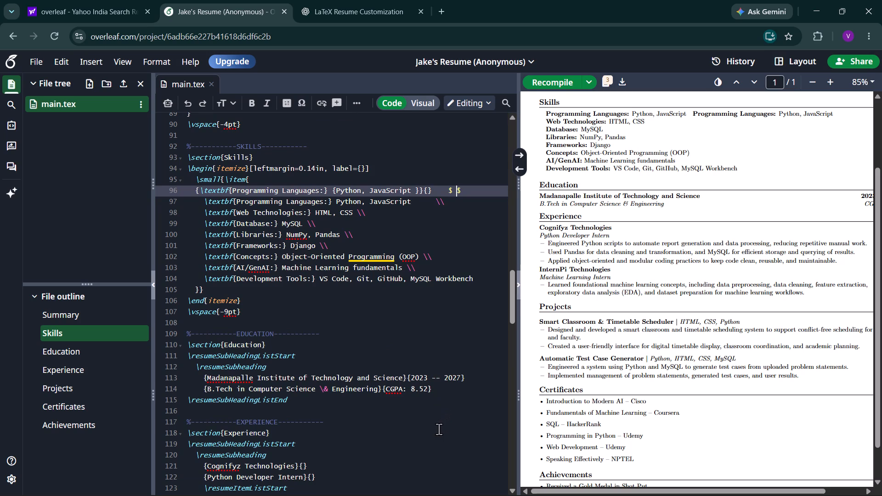
scroll(439, 429, "down", 4)
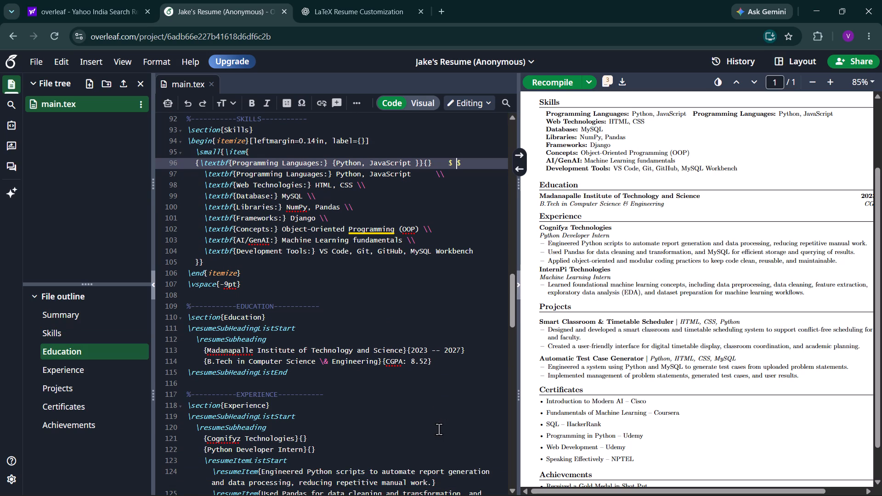
scroll(439, 429, "down", 3)
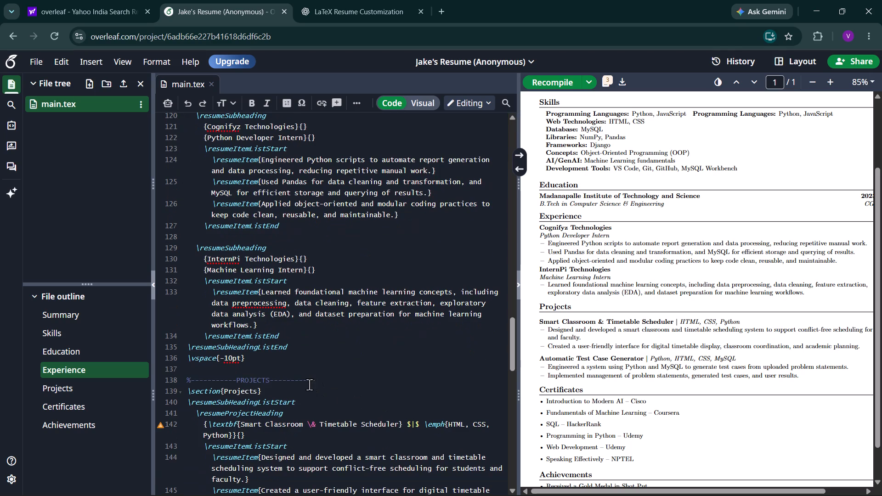
scroll(309, 384, "up", 1)
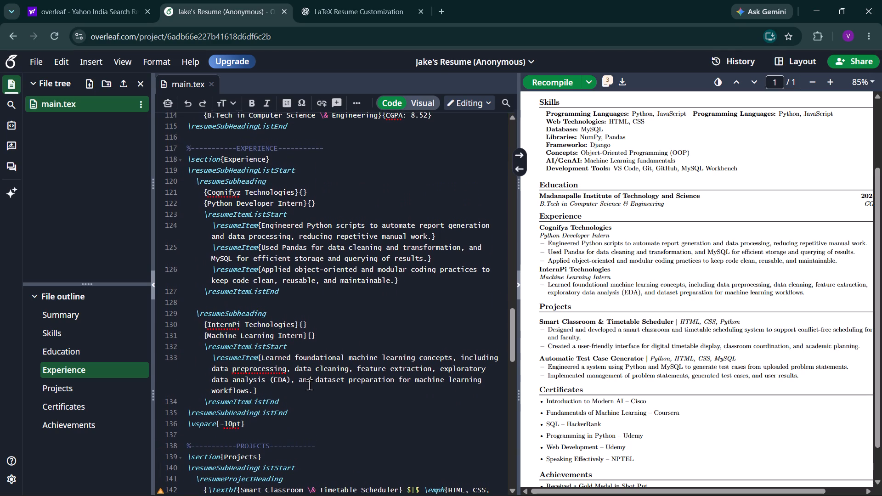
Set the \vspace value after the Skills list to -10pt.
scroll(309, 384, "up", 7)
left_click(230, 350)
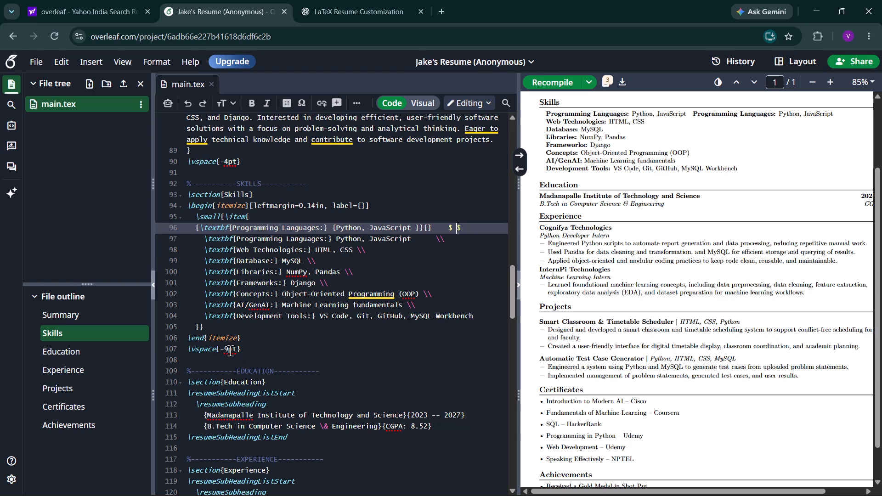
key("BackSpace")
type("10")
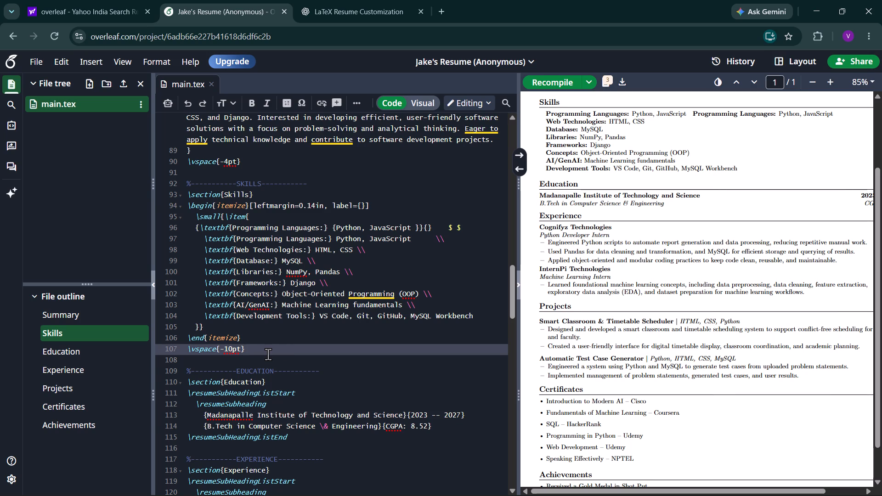
Undo the -10pt change and the earlier Skills edits until the extra Programming Languages line is removed and \vspace{-14pt} is restored.
left_click_drag(268, 354, 287, 328)
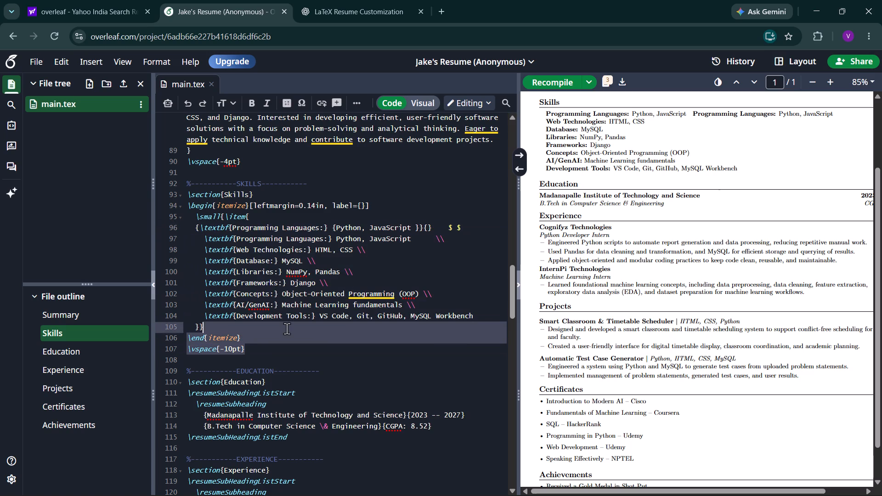
left_click(287, 328)
key("ctrl+z")
key("ctrl+z")
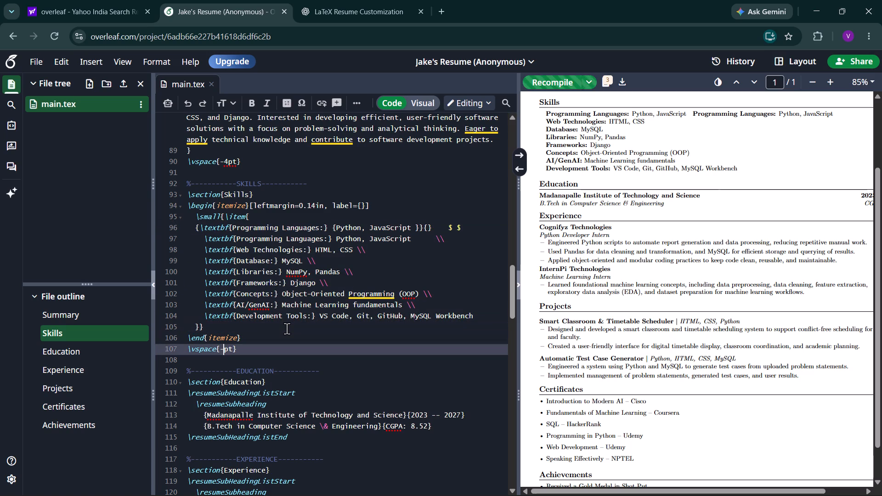
key("ctrl+z")
key("ctrl+z")
key("ctrl+z")
key("ctrl+z")
key("ctrl+z")
key("ctrl+z")
key("ctrl+z")
key("ctrl+z")
key("ctrl+z")
key("ctrl+z")
key("ctrl+z")
key("ctrl+z")
key("ctrl+z")
key("ctrl+z")
key("ctrl+z")
key("ctrl+z")
key("ctrl+z")
key("ctrl+z")
key("ctrl+z")
key("ctrl+z")
key("ctrl+z")
key("ctrl+z")
key("ctrl+z")
key("ctrl+z")
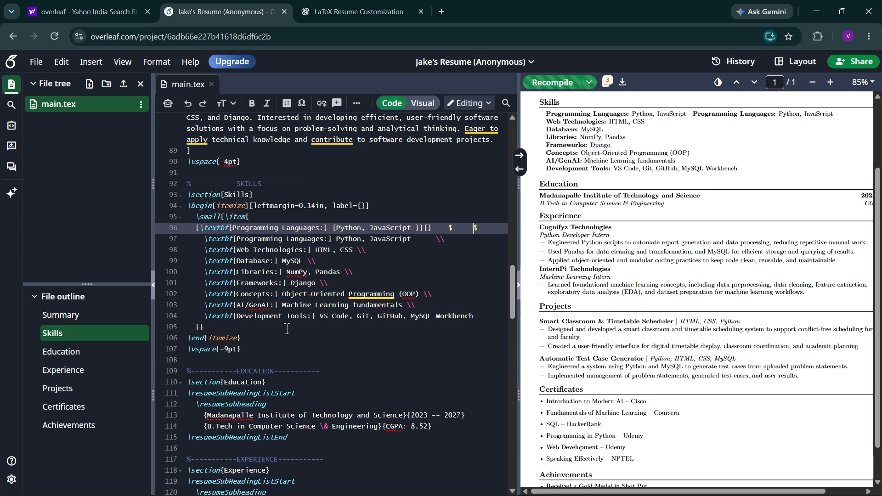
key("ctrl+z")
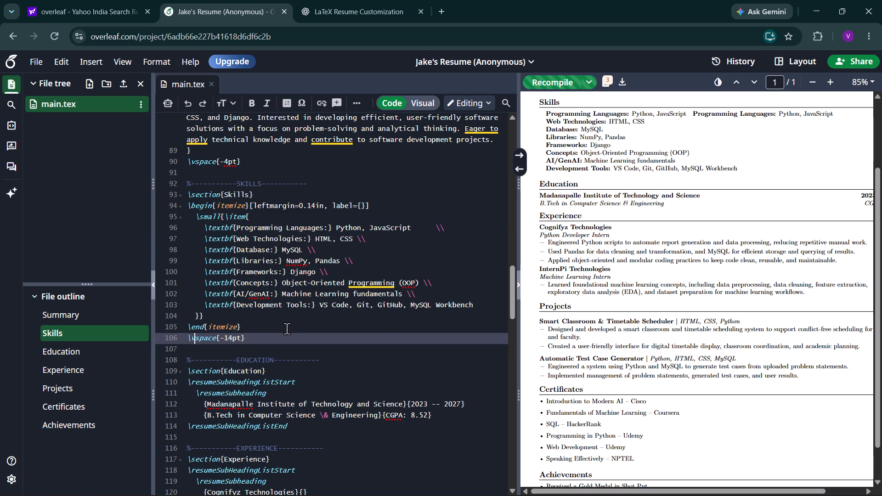
left_click_drag(280, 335, 182, 197)
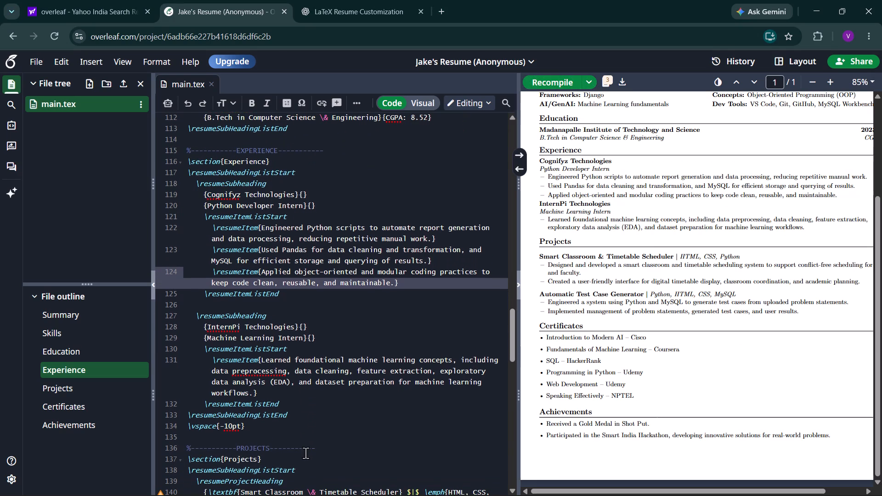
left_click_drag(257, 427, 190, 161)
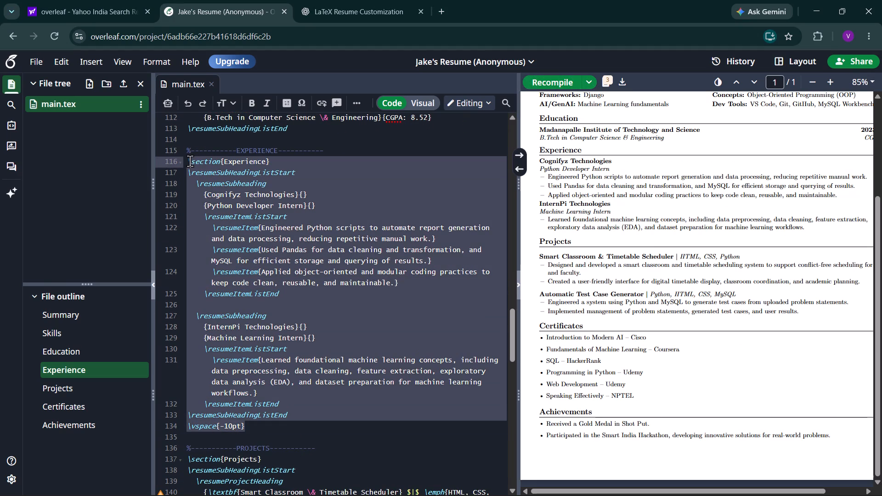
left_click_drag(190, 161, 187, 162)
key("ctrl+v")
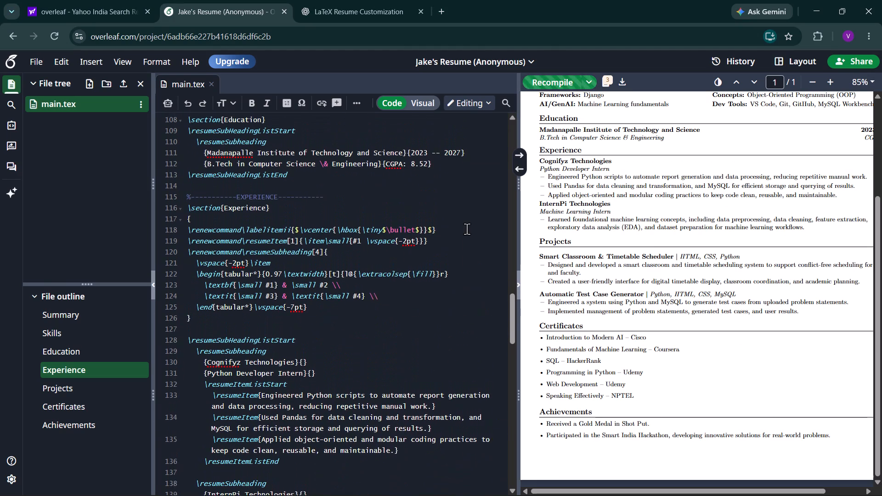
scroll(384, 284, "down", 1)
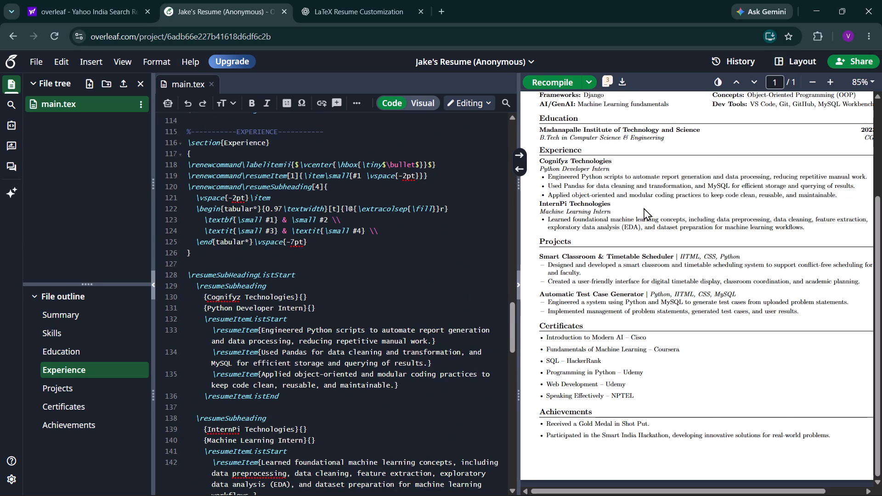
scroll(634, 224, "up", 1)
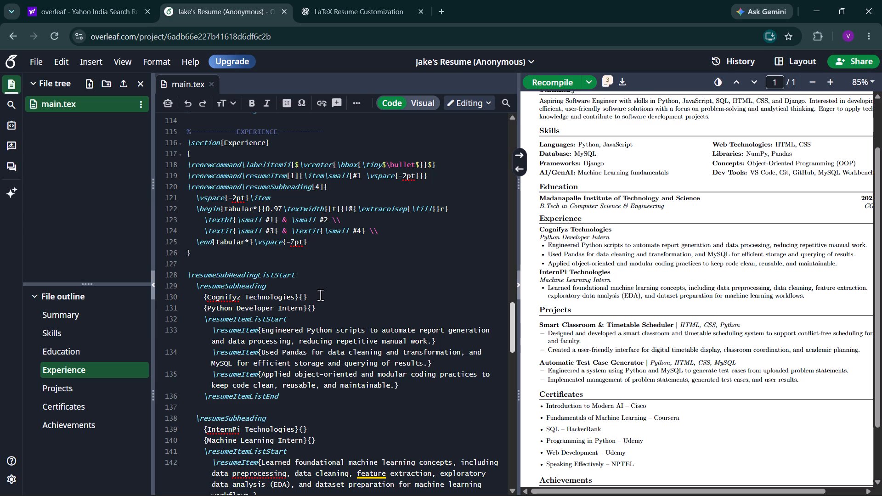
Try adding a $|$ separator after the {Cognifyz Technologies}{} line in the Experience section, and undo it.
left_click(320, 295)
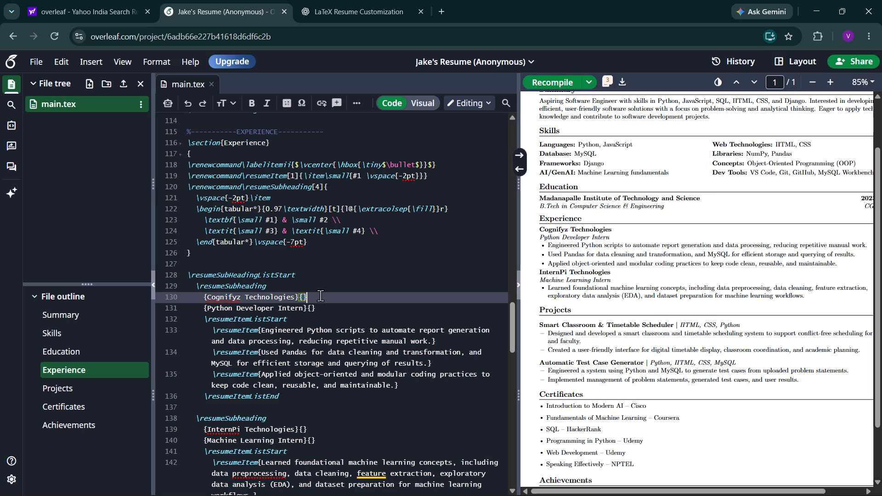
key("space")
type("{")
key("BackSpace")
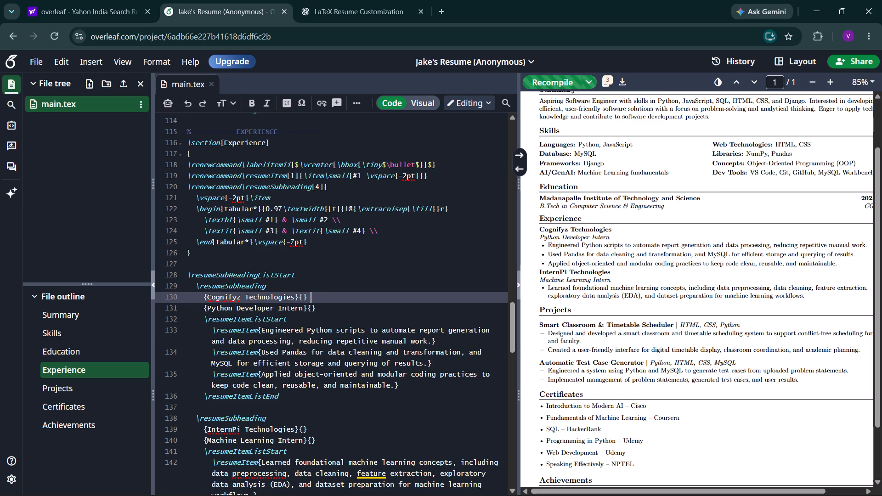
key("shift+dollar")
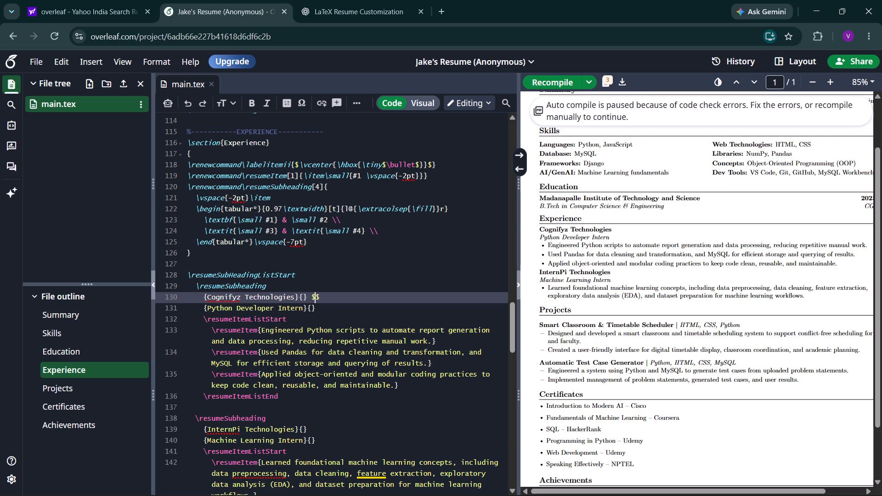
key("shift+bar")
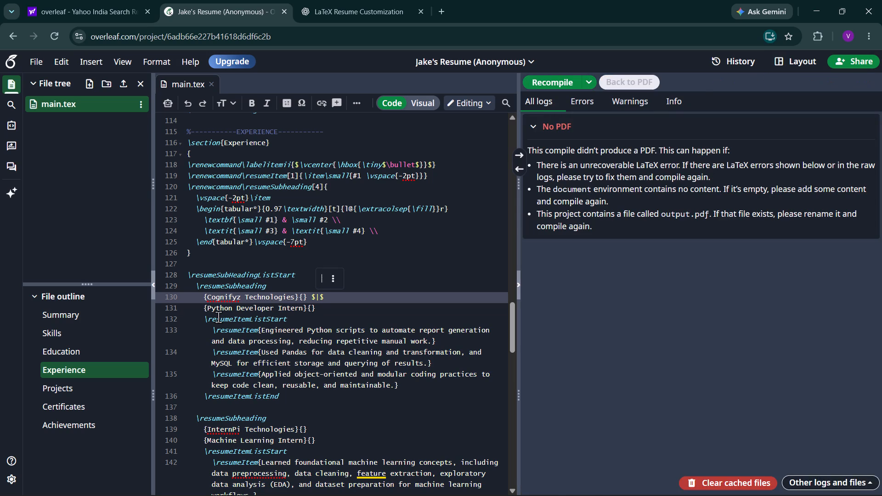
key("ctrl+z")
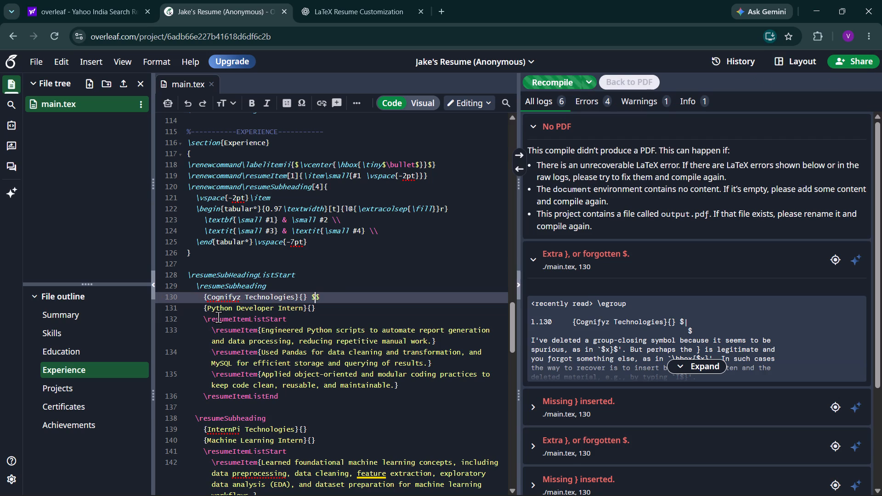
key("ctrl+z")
scroll(296, 388, "down", 1)
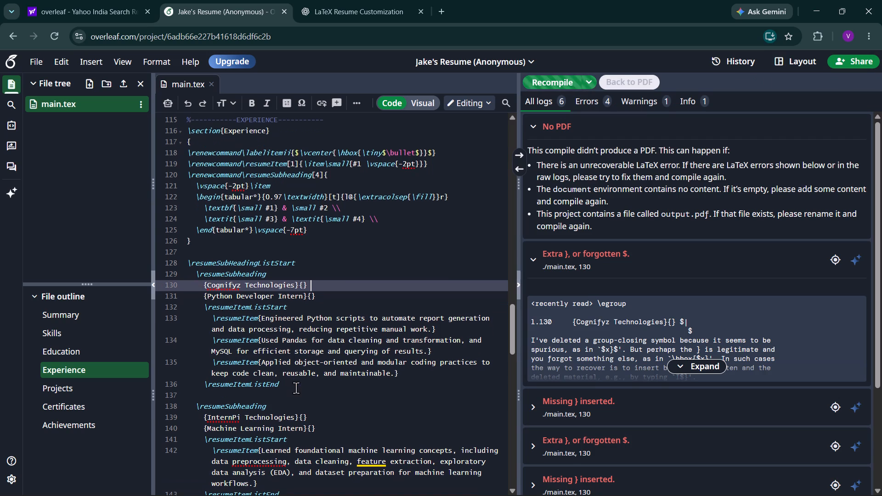
scroll(296, 388, "down", 1)
left_click_drag(306, 292, 276, 286)
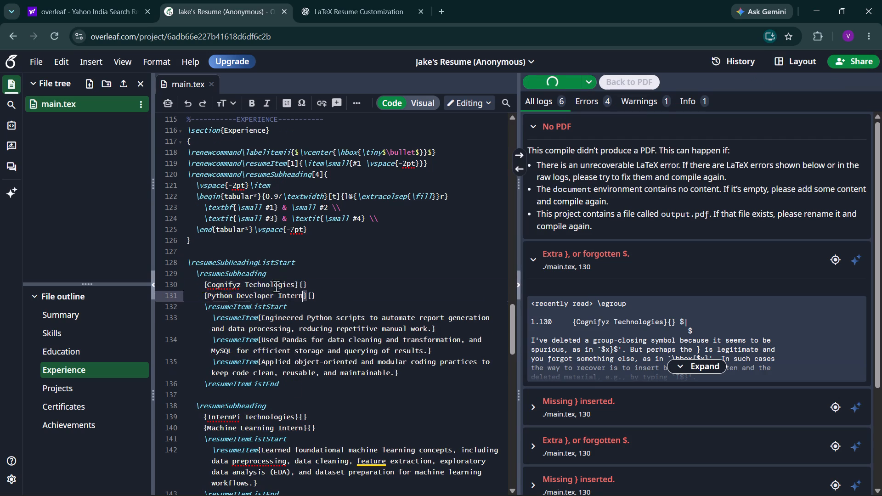
left_click_drag(276, 286, 203, 288)
key("ctrl+c")
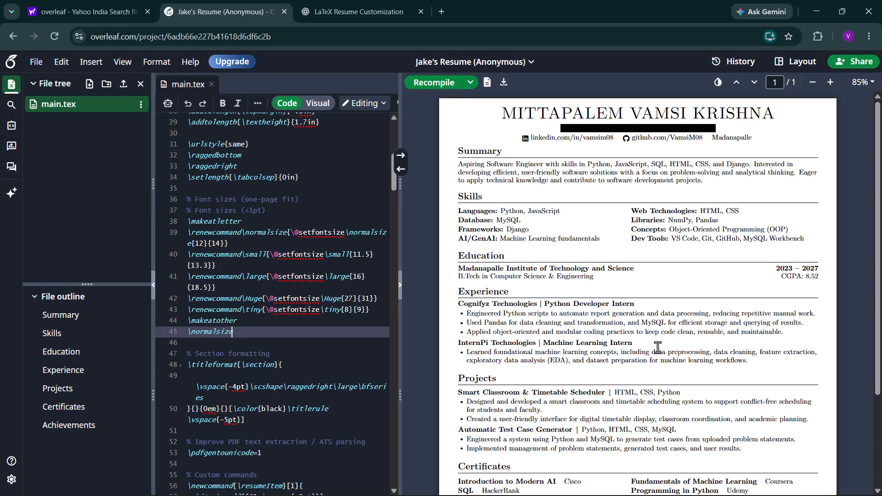
scroll(670, 338, "down", 3)
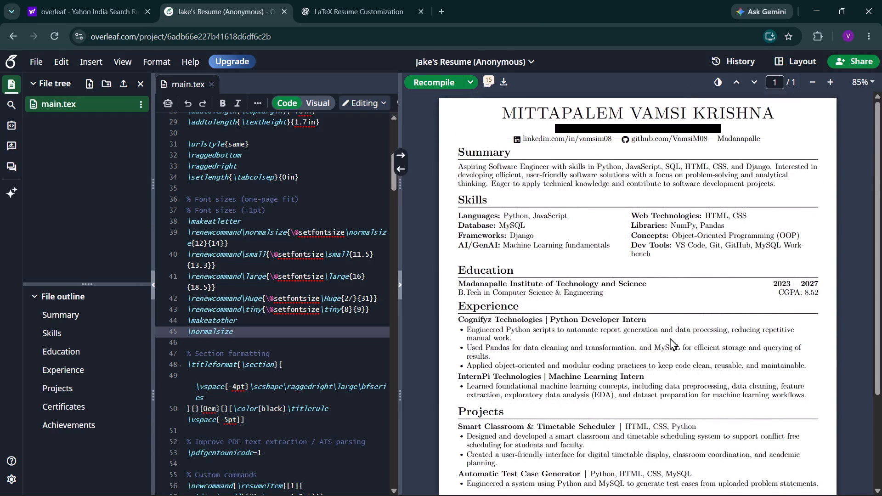
scroll(670, 338, "down", 2)
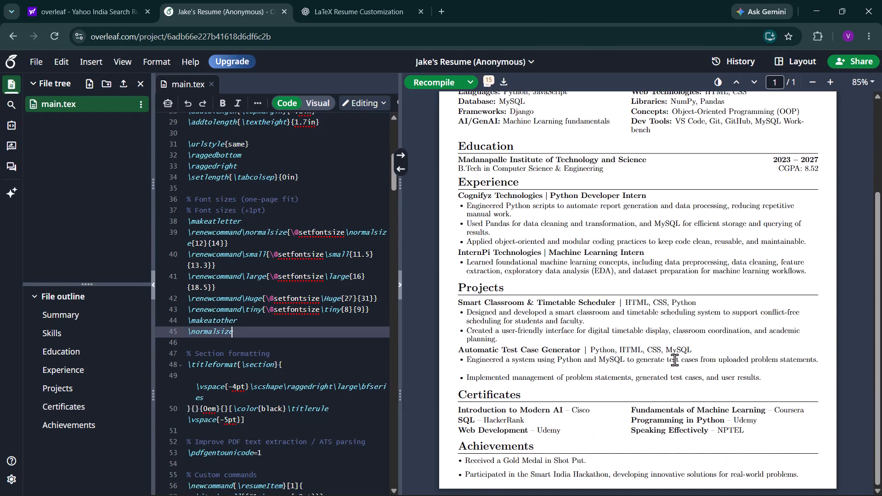
scroll(675, 360, "up", 2)
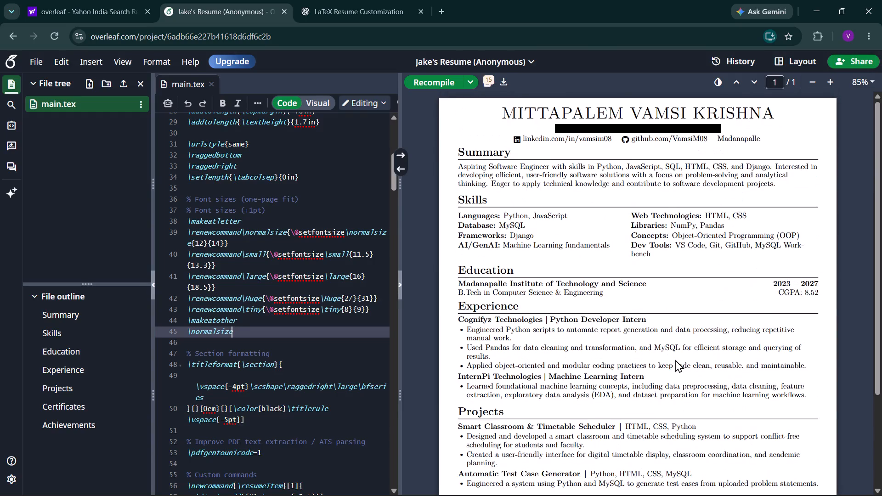
scroll(554, 389, "down", 4)
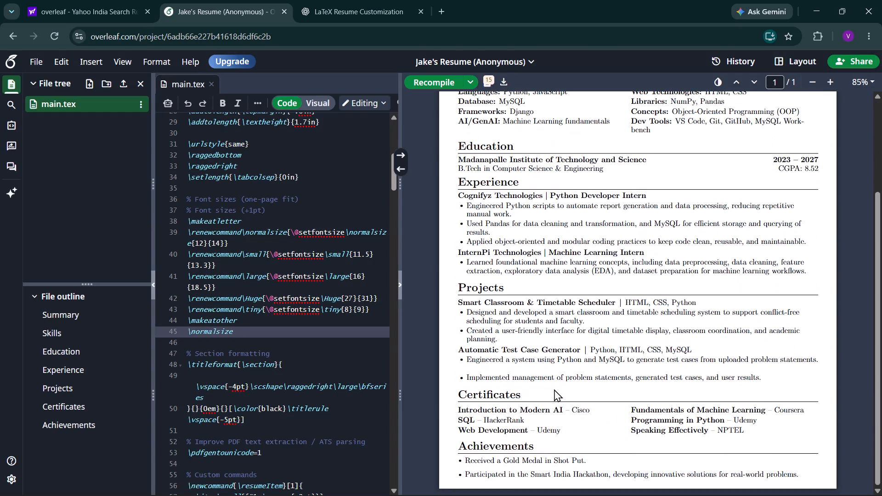
scroll(514, 397, "up", 2)
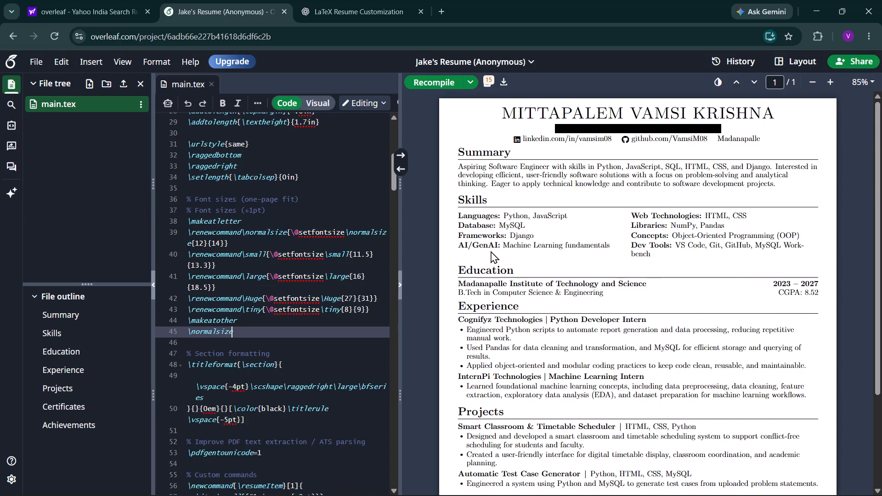
scroll(454, 470, "down", 2)
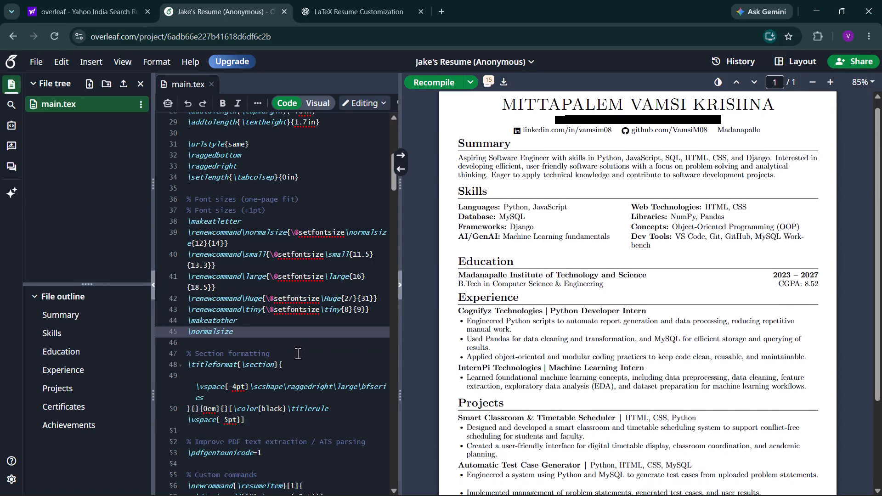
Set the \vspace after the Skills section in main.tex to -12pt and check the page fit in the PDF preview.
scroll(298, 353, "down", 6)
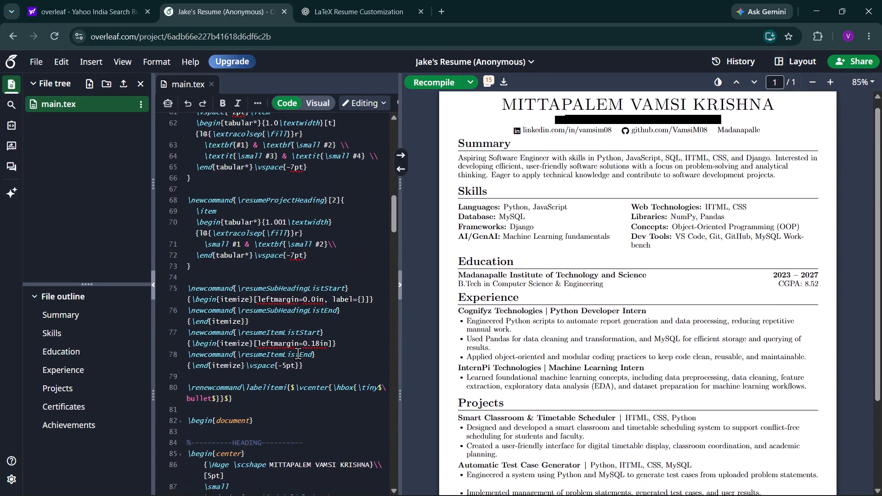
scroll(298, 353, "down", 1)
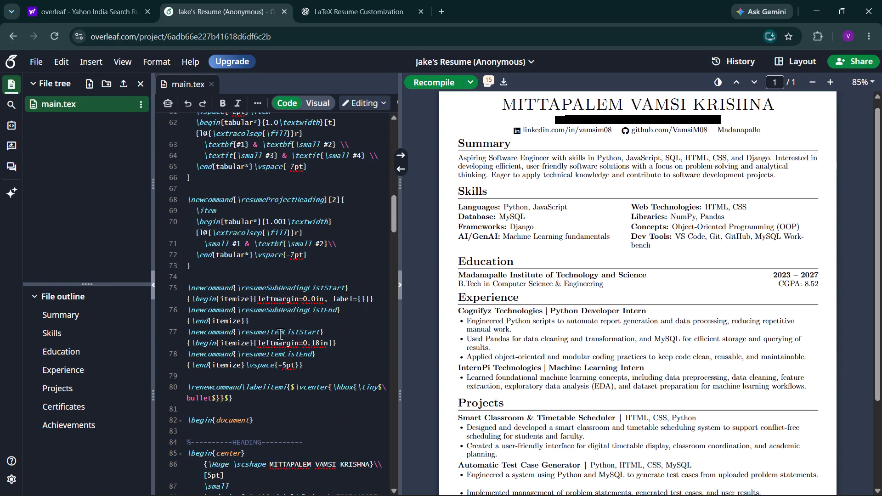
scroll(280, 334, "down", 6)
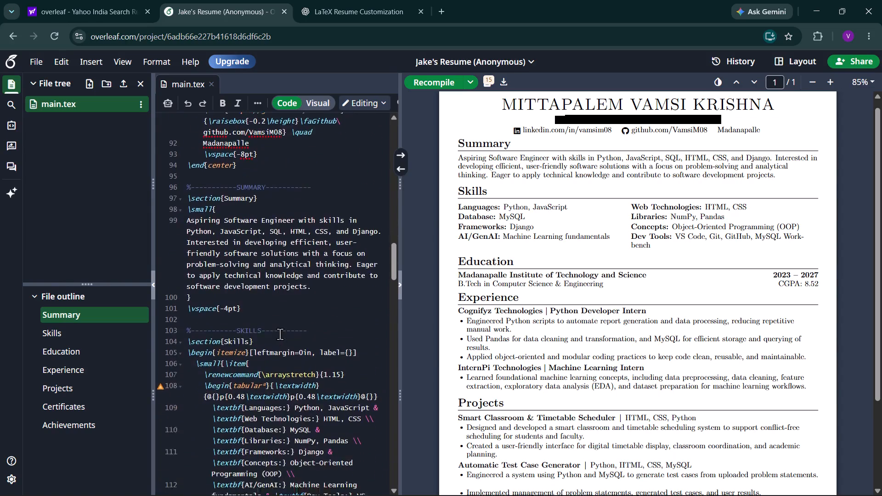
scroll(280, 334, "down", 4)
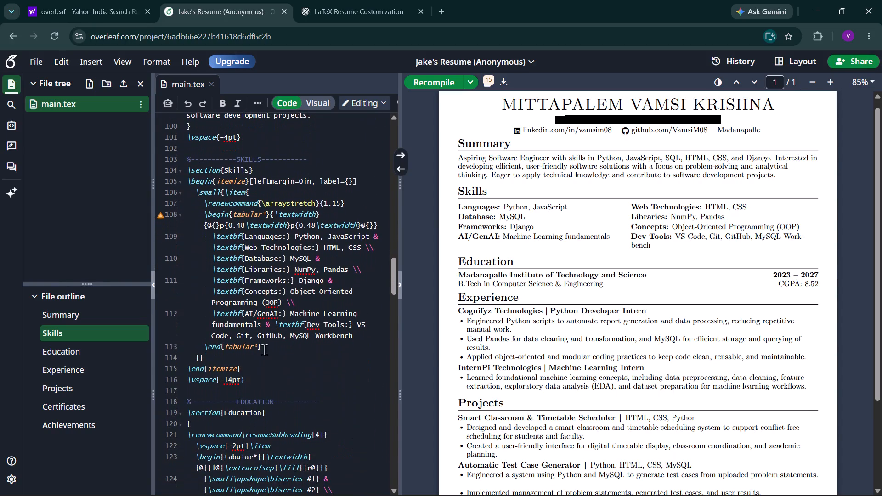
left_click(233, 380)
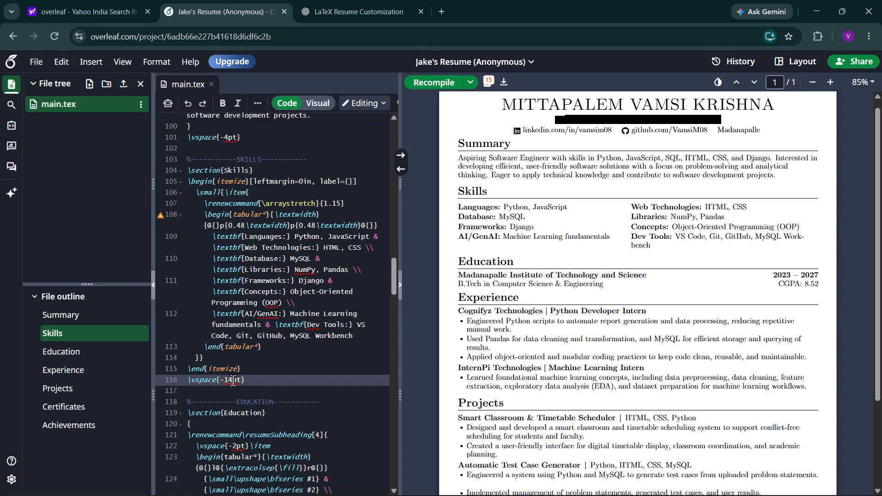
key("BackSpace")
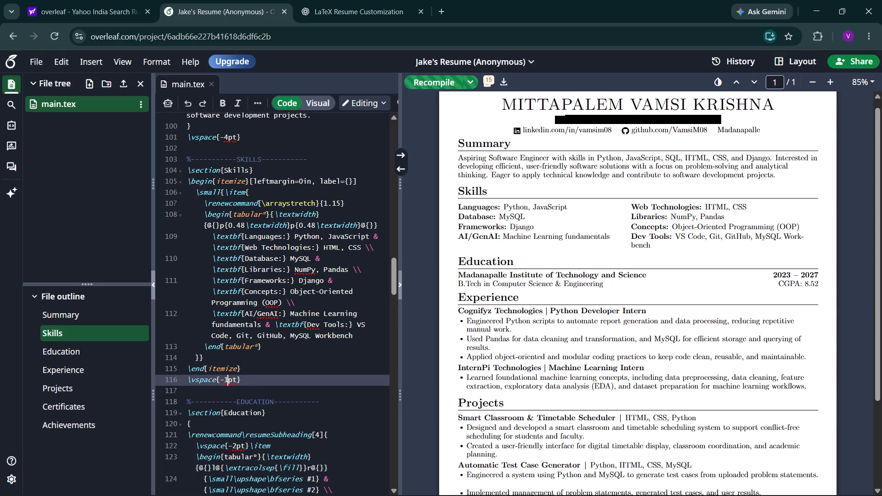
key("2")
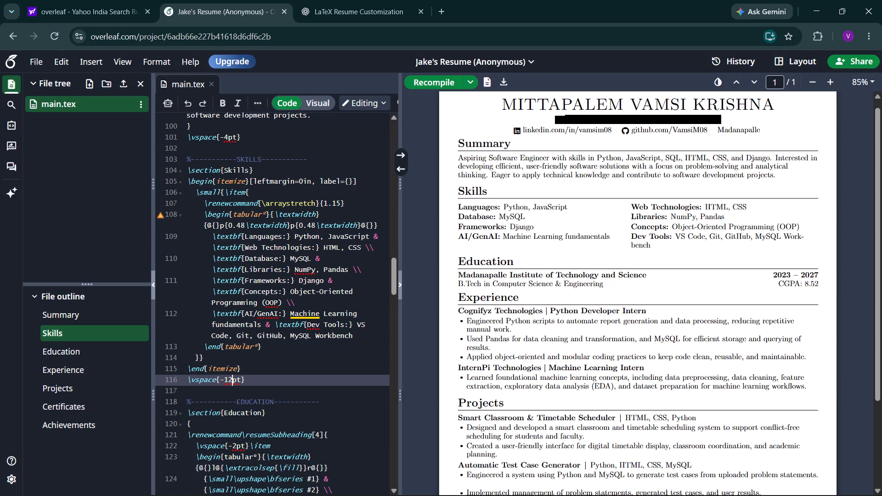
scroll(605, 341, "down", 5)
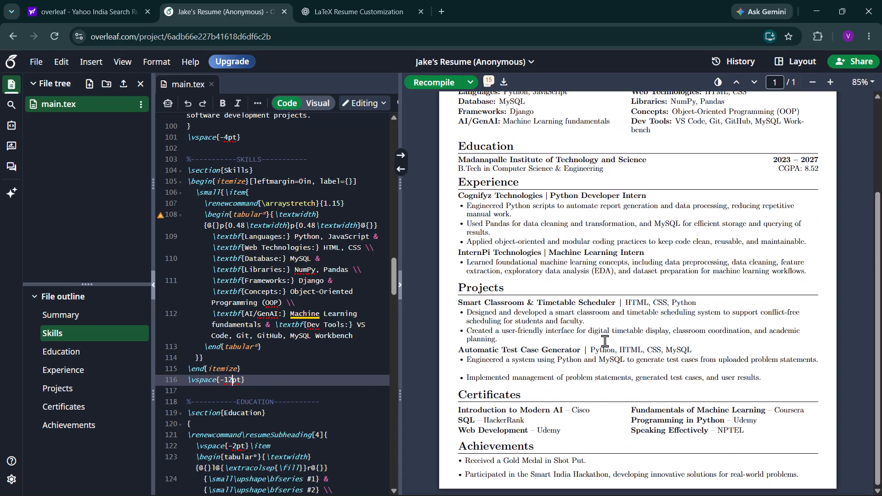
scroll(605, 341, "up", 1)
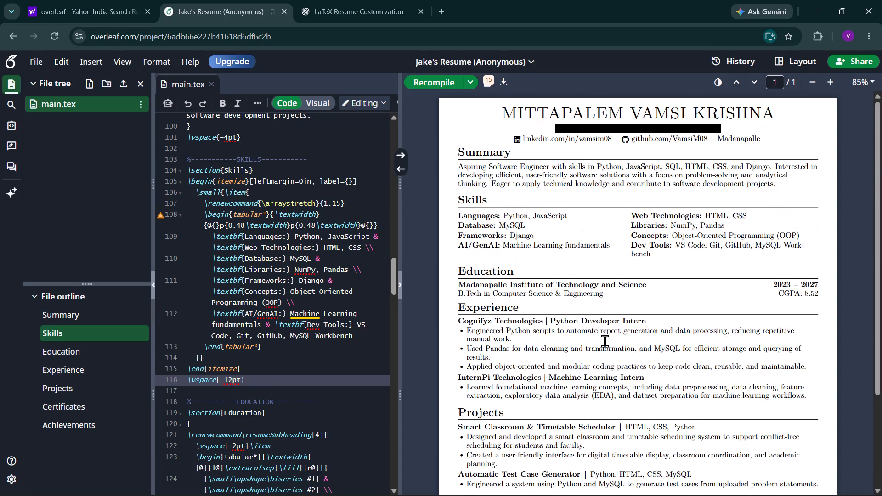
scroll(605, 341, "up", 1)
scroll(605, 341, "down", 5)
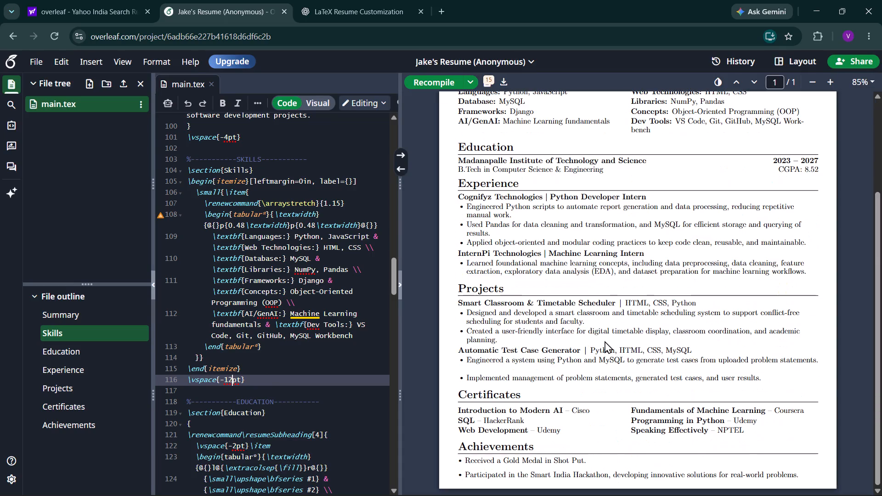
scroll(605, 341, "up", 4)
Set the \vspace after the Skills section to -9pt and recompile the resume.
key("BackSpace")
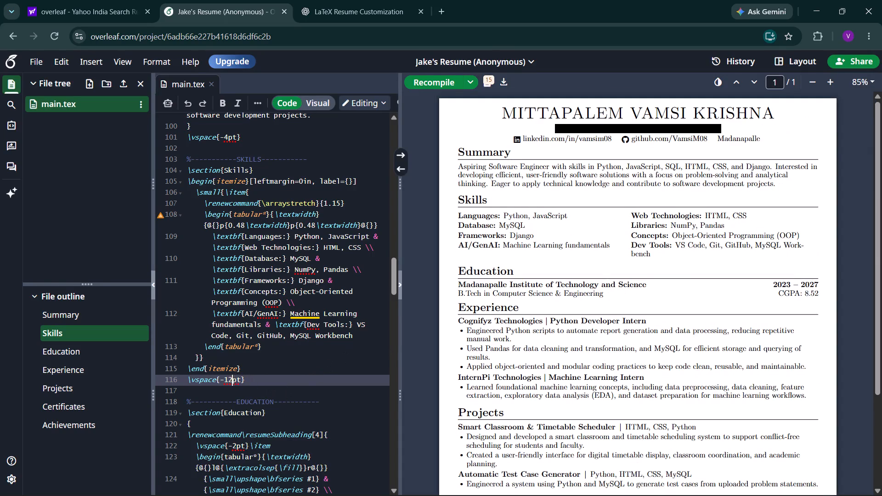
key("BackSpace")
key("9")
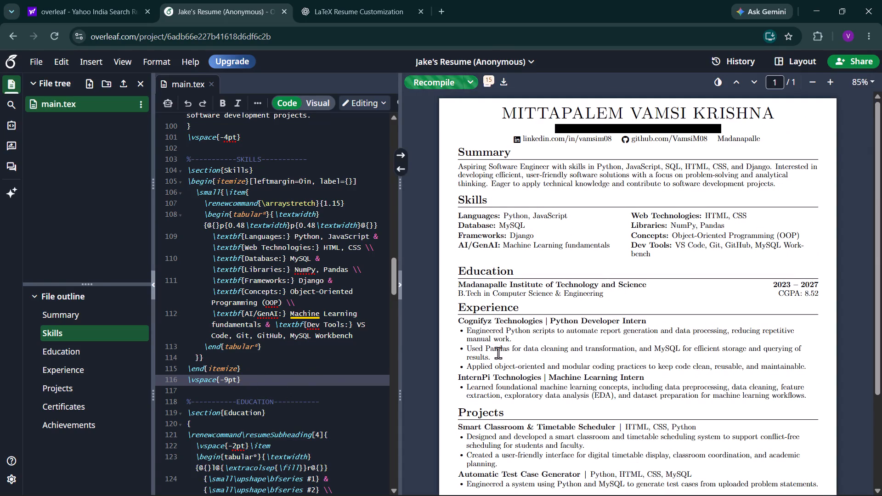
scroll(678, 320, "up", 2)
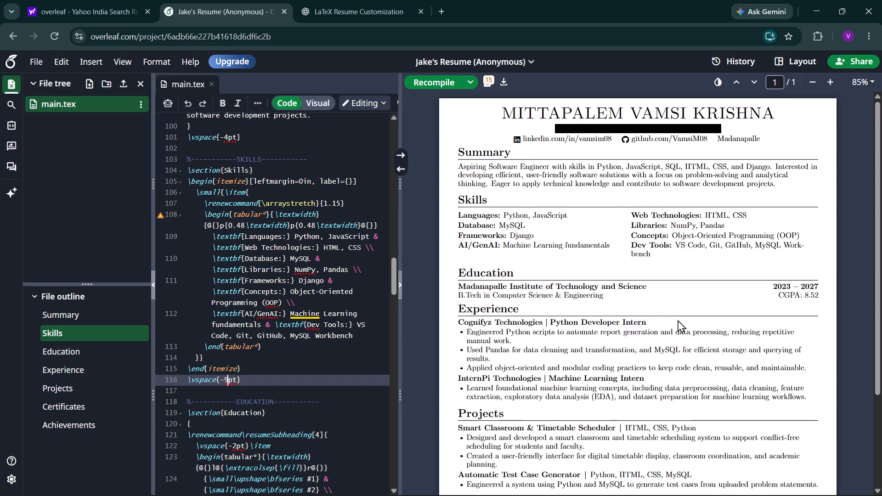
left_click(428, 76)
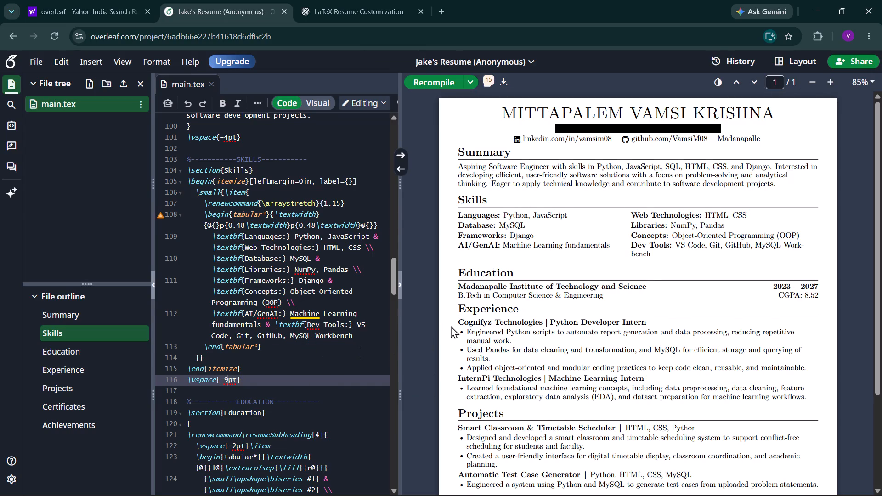
left_click(266, 379)
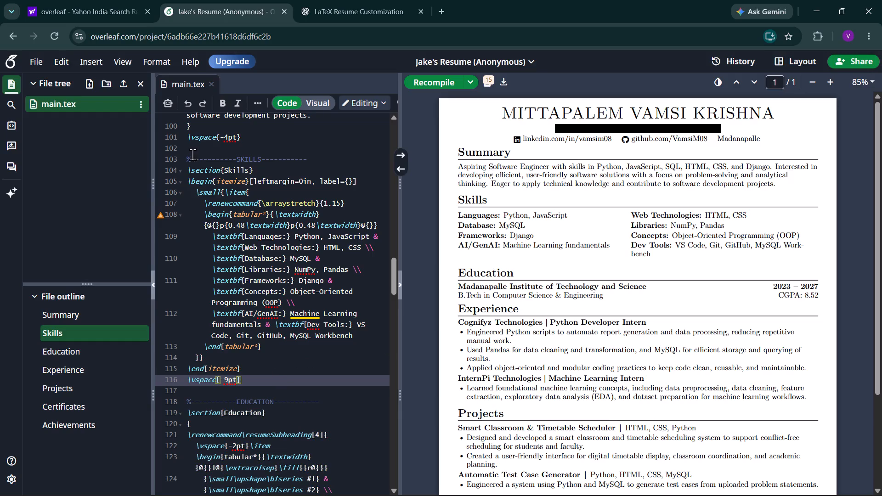
left_click_drag(185, 165, 279, 391)
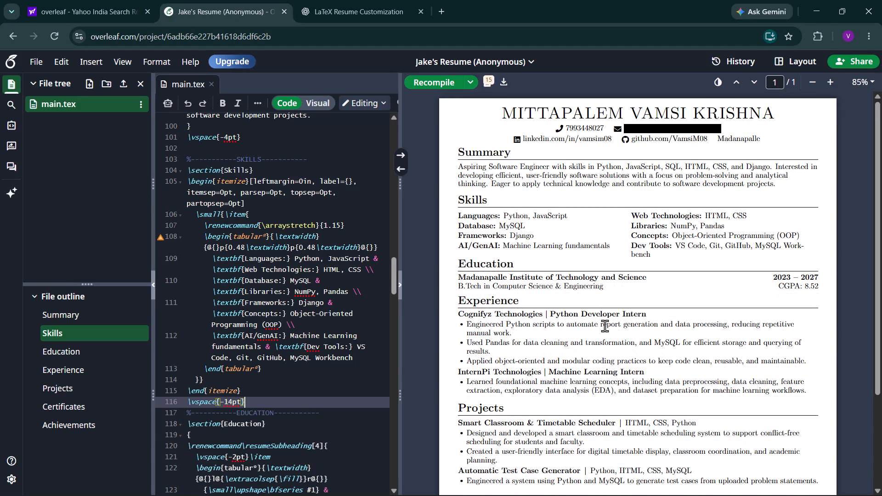
scroll(635, 308, "down", 4)
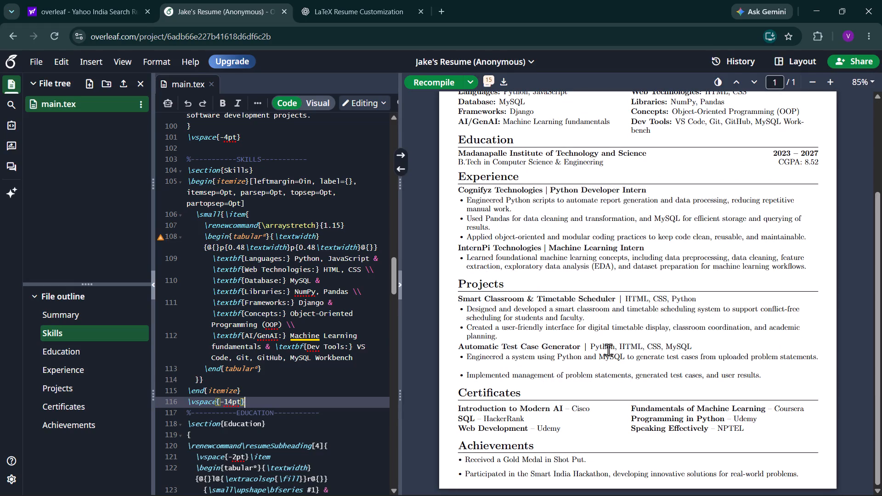
scroll(532, 366, "up", 3)
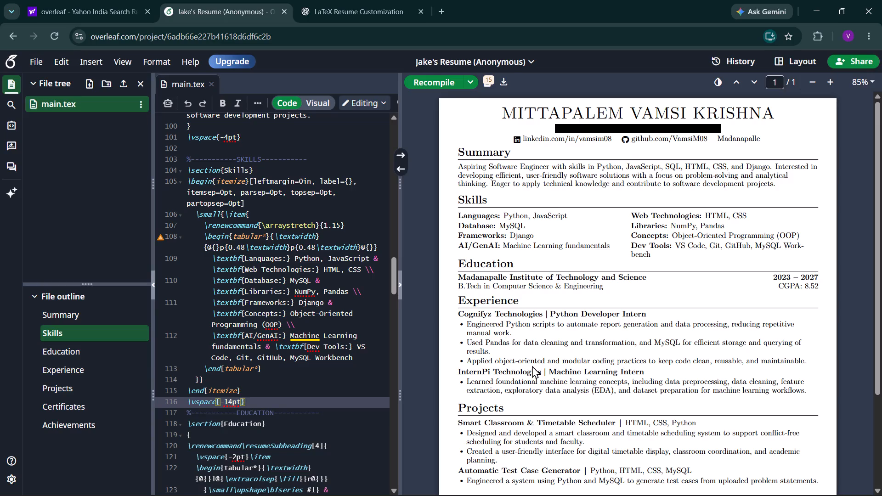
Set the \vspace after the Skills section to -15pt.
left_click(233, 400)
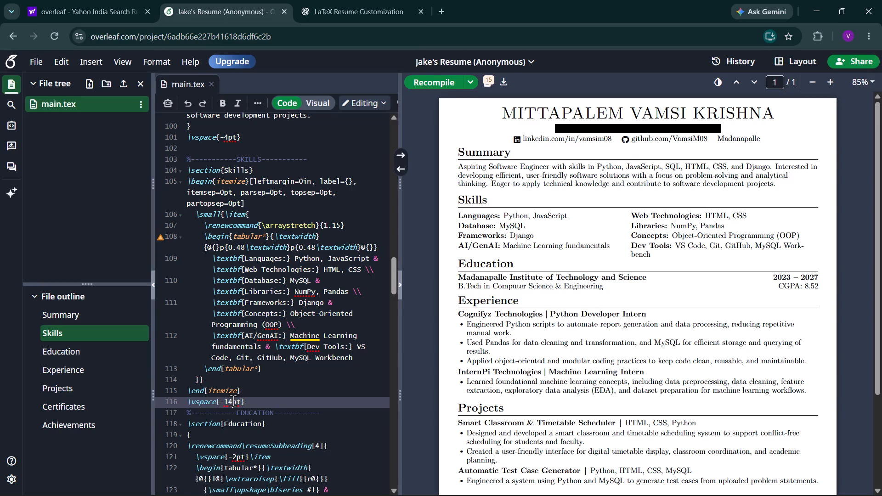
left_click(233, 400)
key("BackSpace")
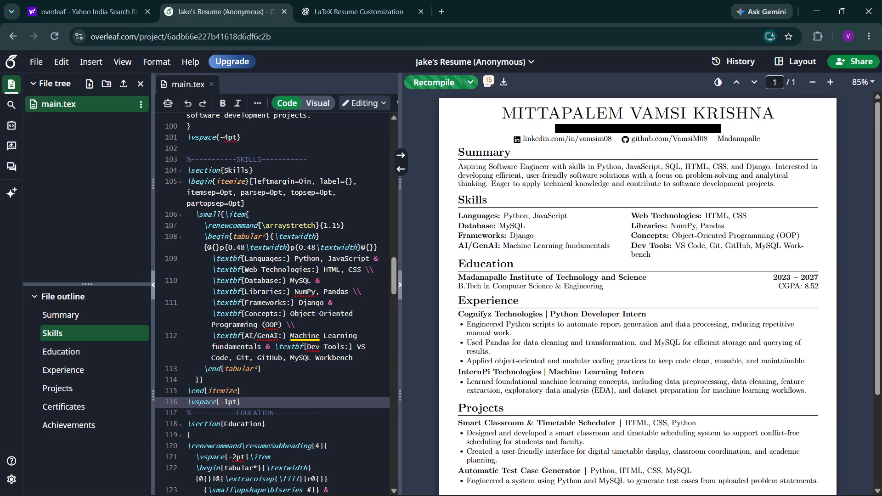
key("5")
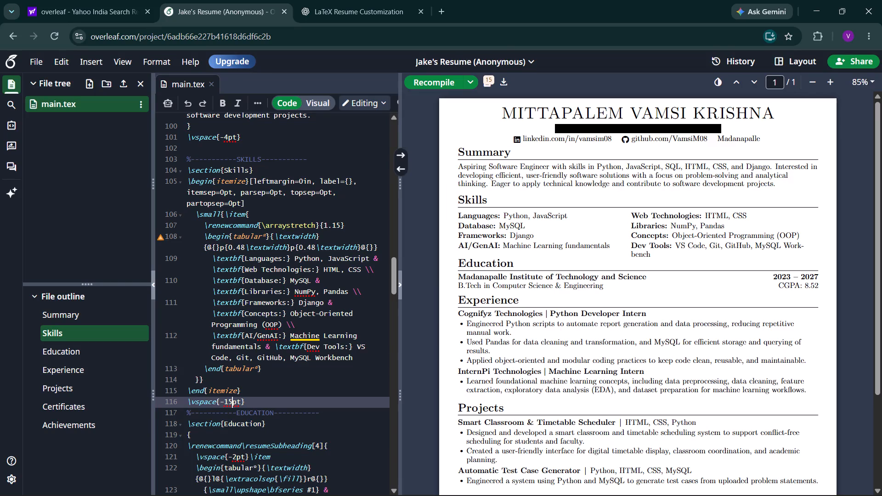
Set the \vspace after the Skills section to -17pt and check the rest of the page in the preview.
key("BackSpace")
key("7")
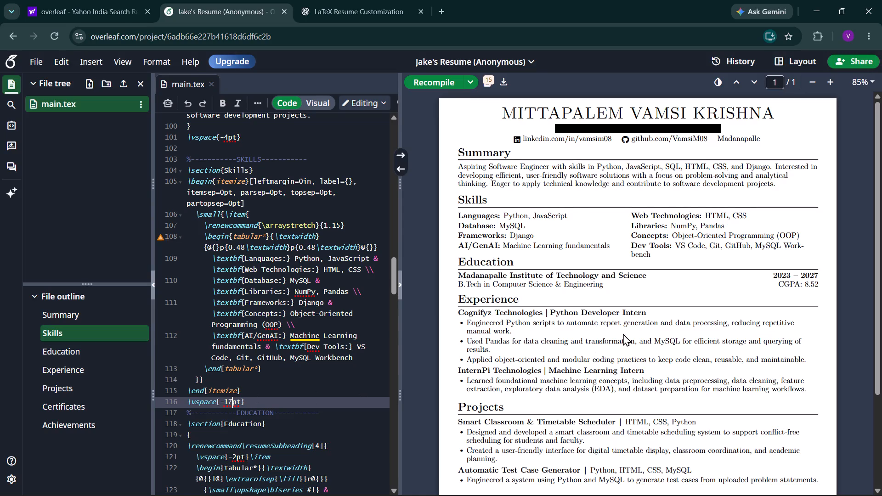
scroll(623, 333, "down", 4)
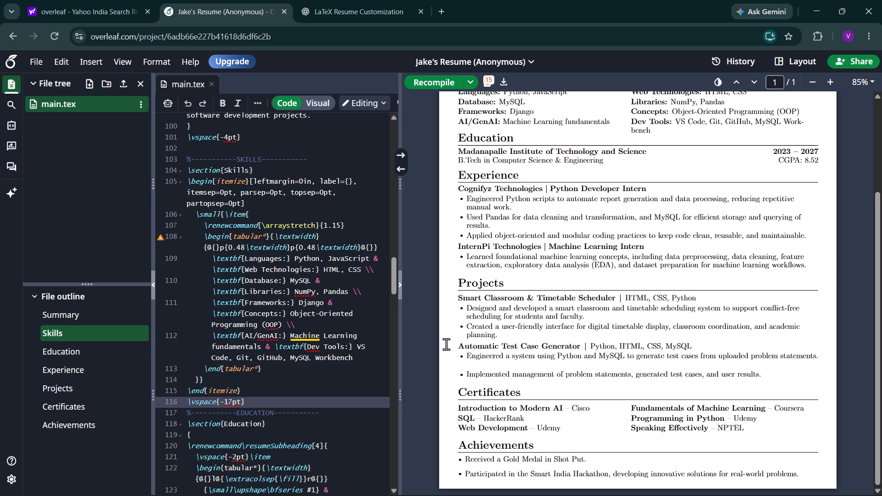
Copy the Automatic Test Case Generator project code, from its \resumeProjectHeading through the \vspace{-10pt} that closes the Projects section.
scroll(293, 342, "down", 10)
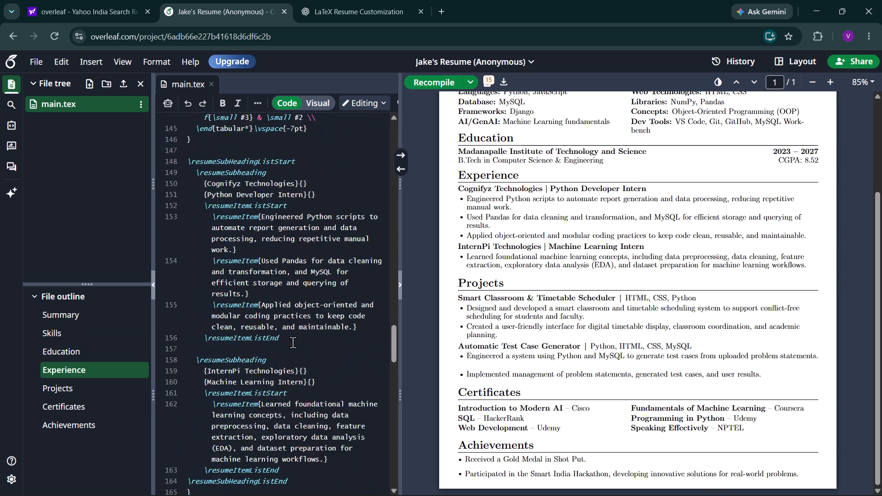
scroll(293, 342, "down", 8)
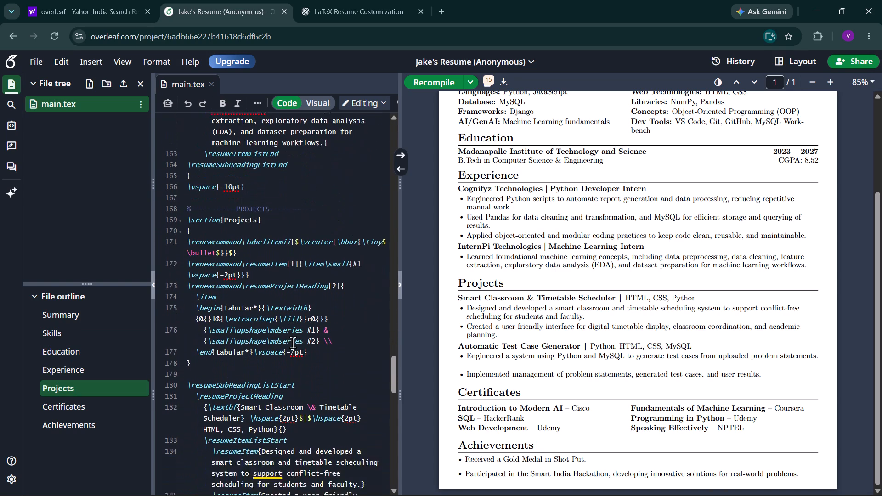
scroll(293, 342, "down", 3)
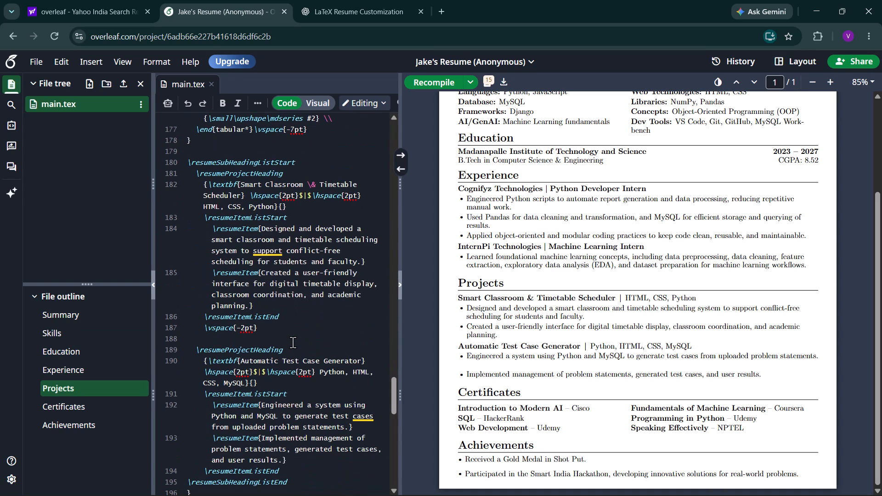
scroll(293, 342, "down", 2)
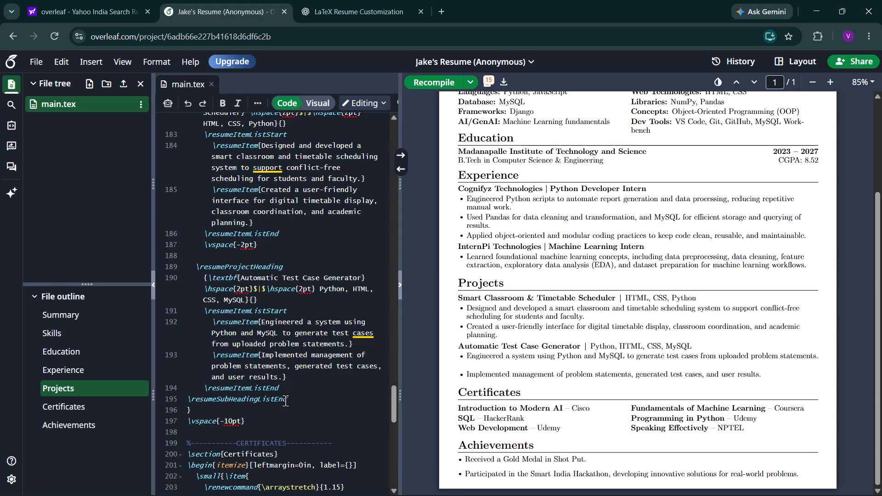
left_click_drag(254, 424, 221, 350)
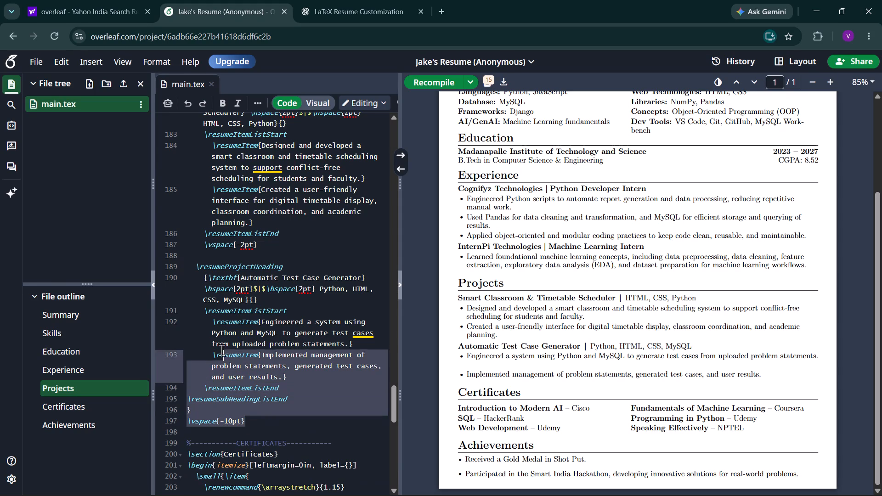
left_click_drag(221, 350, 189, 269)
key("ctrl+c")
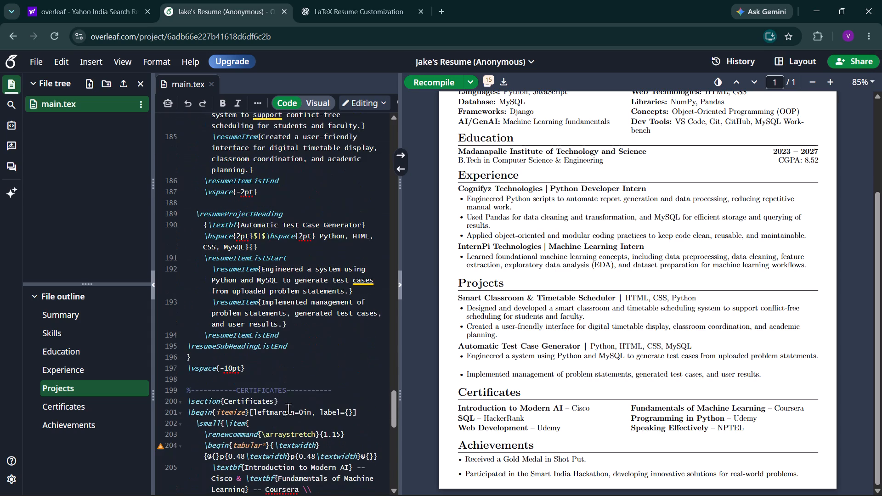
left_click(265, 370)
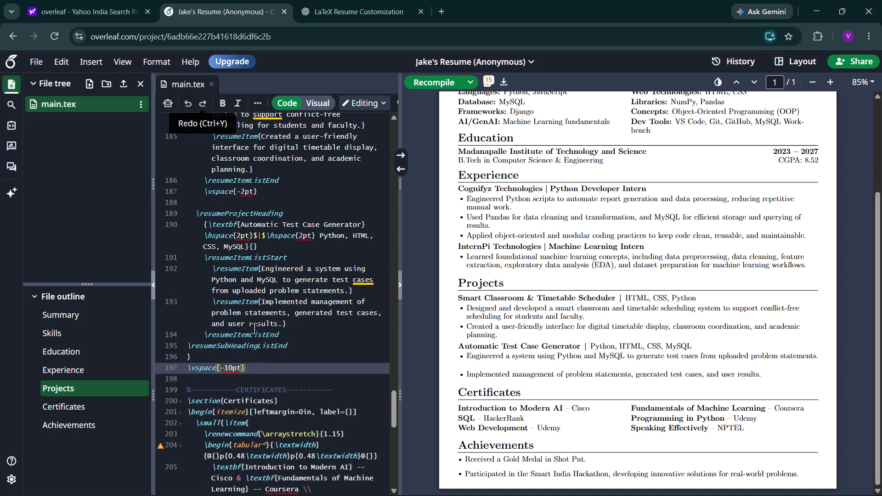
left_click(254, 373)
left_click_drag(254, 373, 225, 285)
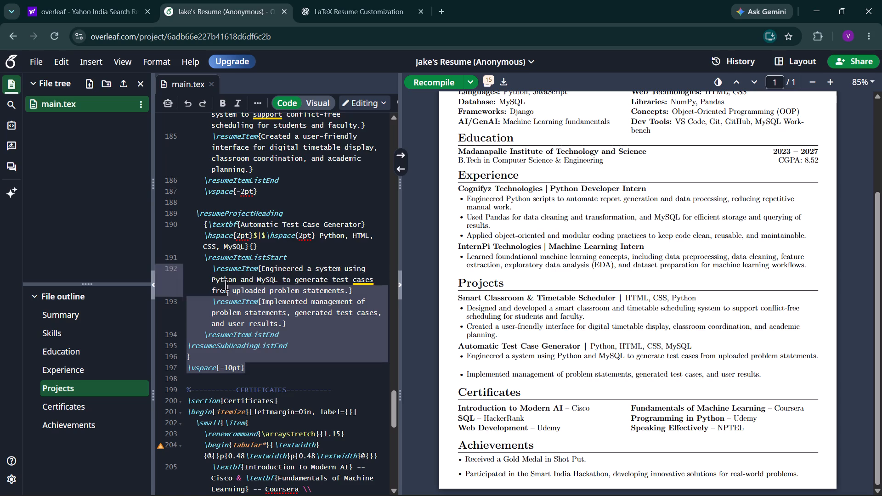
left_click_drag(225, 285, 181, 187)
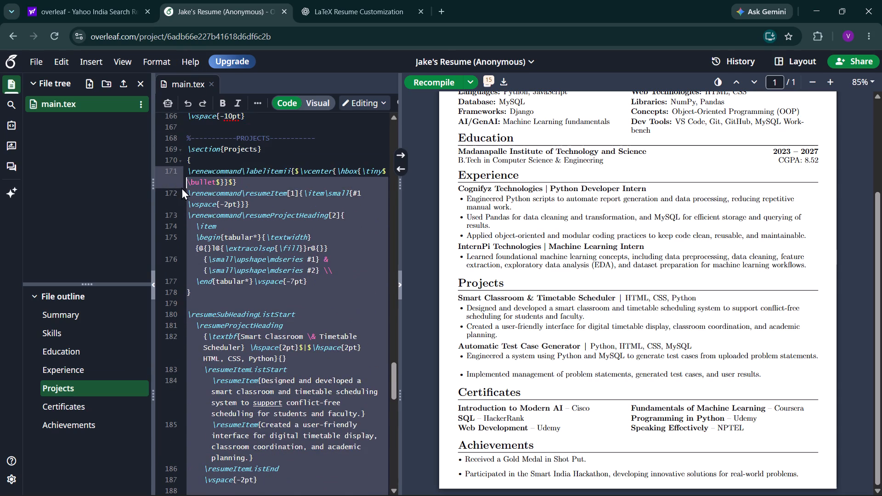
left_click_drag(181, 187, 183, 141)
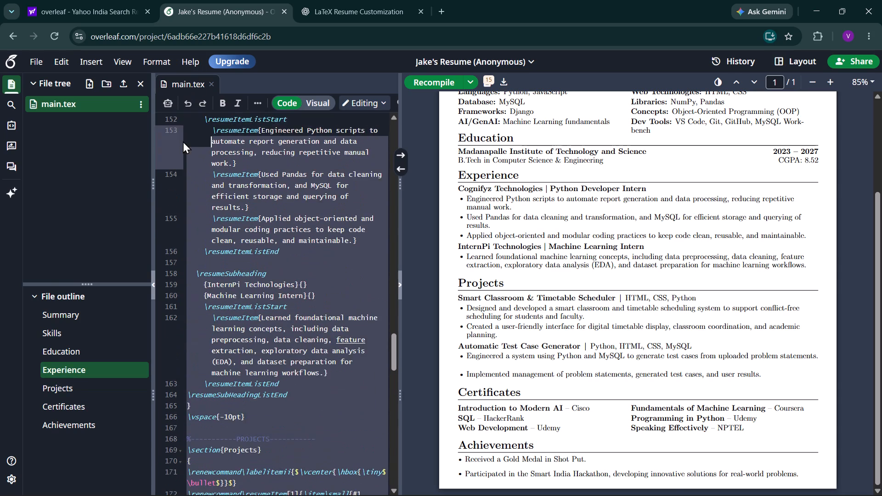
left_click_drag(183, 141, 190, 78)
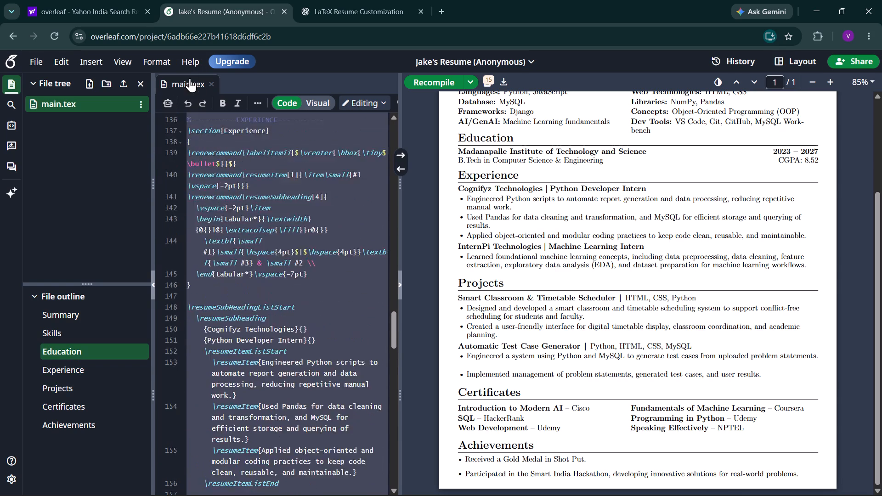
left_click_drag(190, 78, 162, 495)
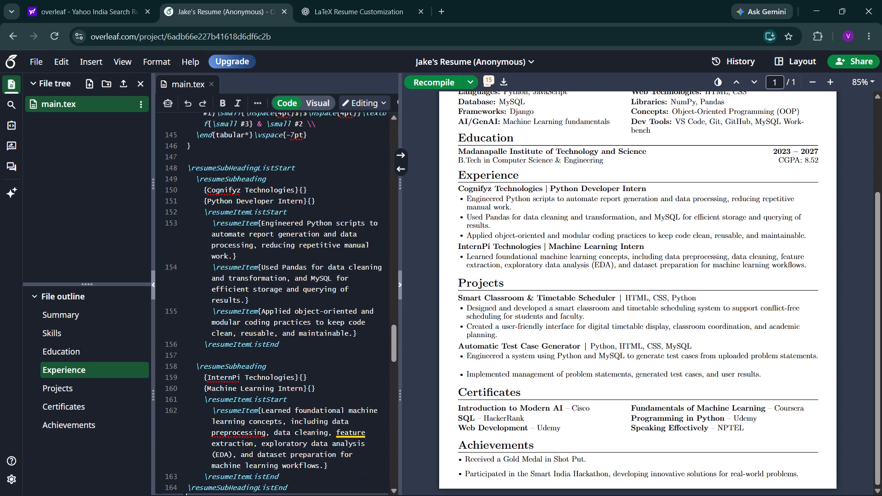
left_click_drag(162, 495, 170, 413)
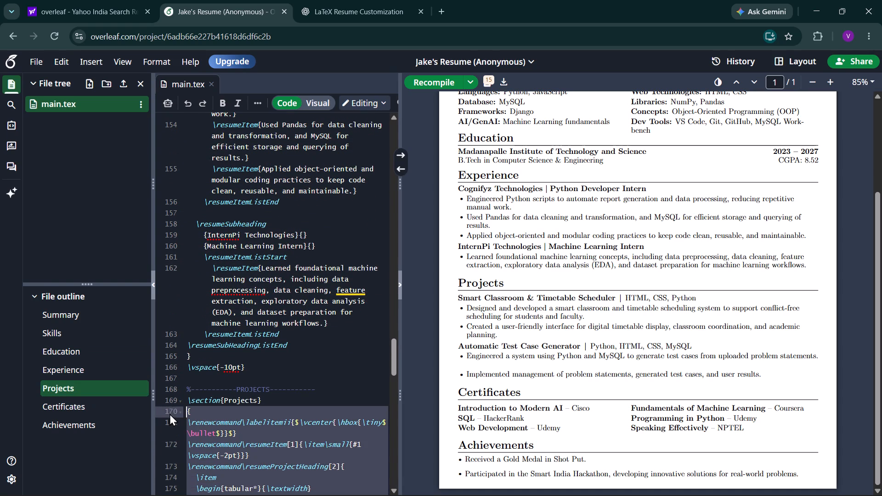
left_click_drag(170, 413, 181, 399)
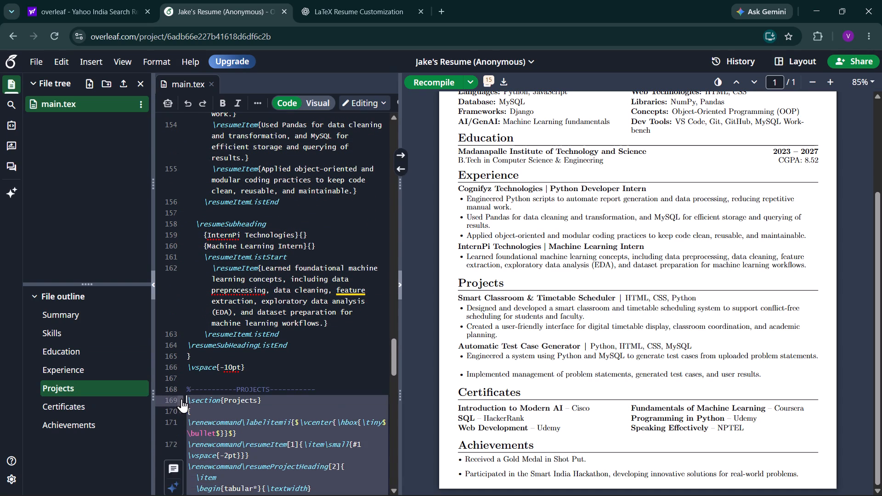
key("ctrl+v")
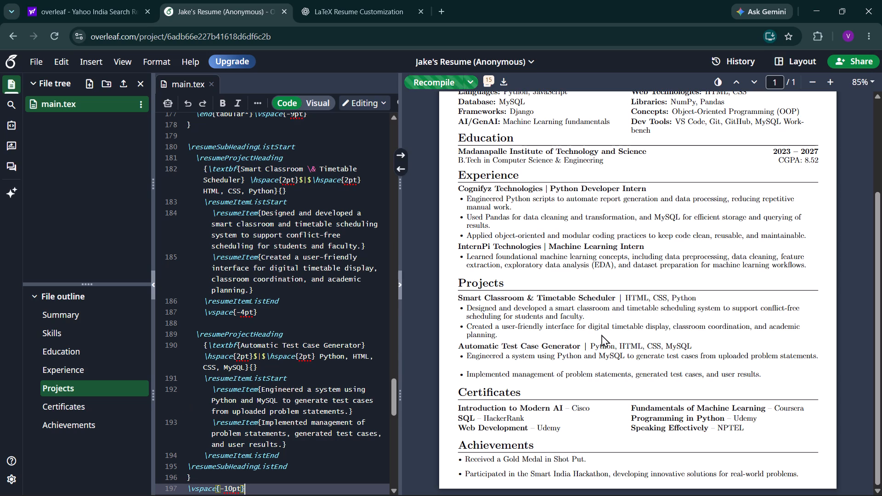
Examine the bullets and spacing of every section in the recompiled resume preview.
scroll(601, 334, "down", 3)
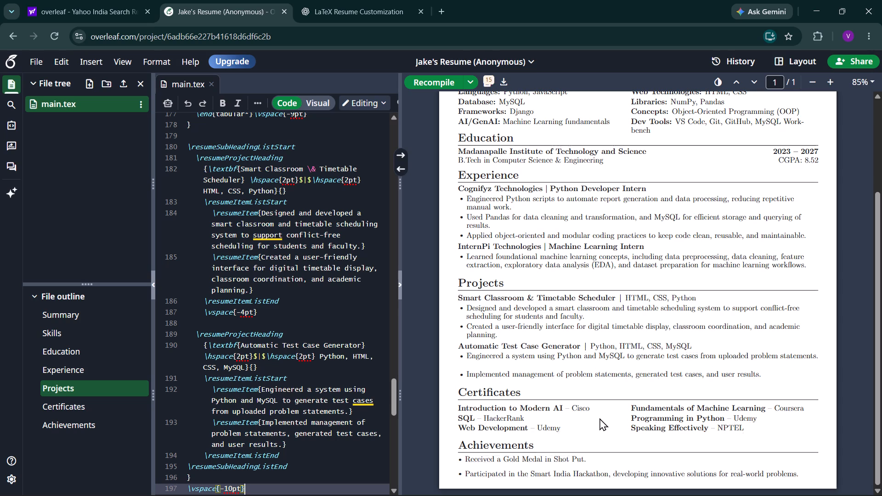
scroll(636, 395, "down", 3)
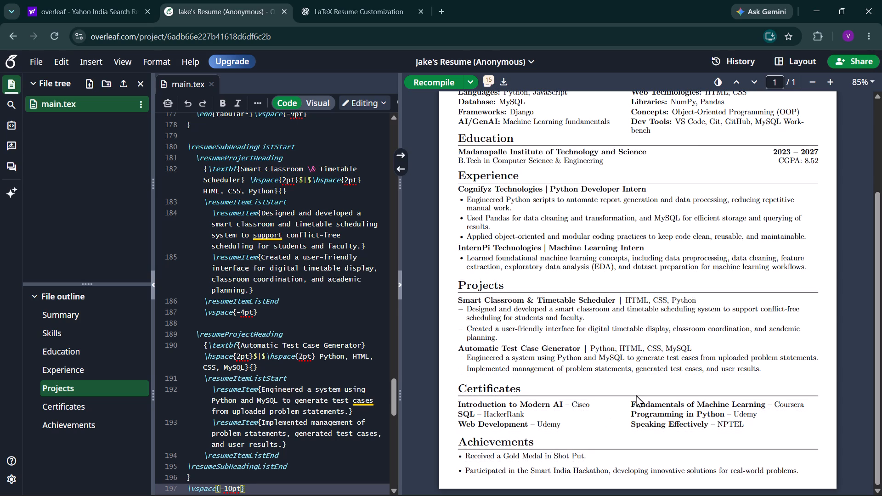
scroll(555, 374, "down", 2)
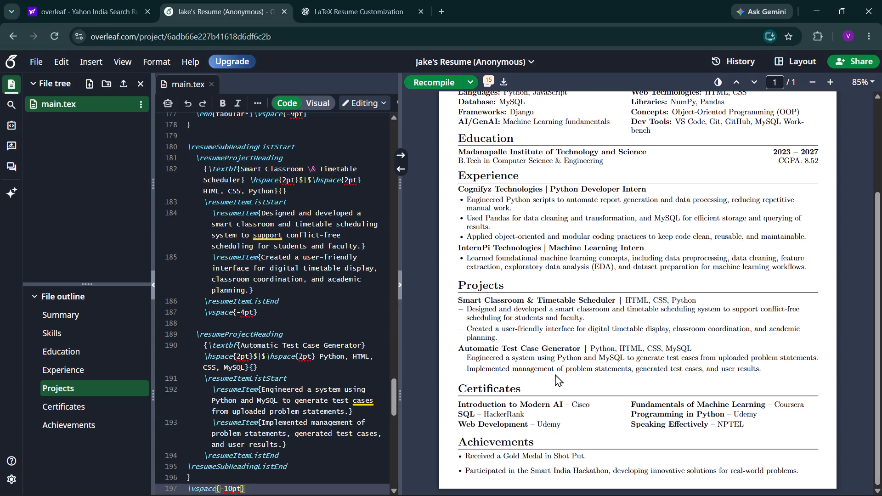
scroll(595, 417, "up", 5)
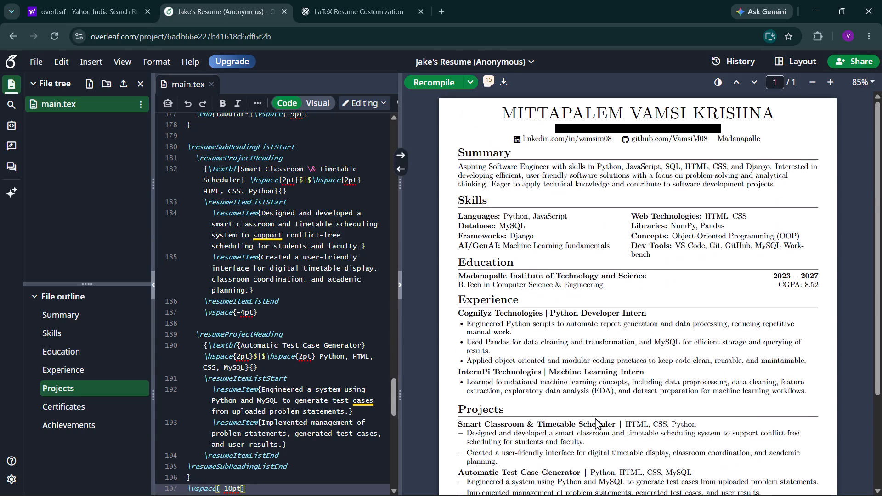
scroll(595, 417, "down", 4)
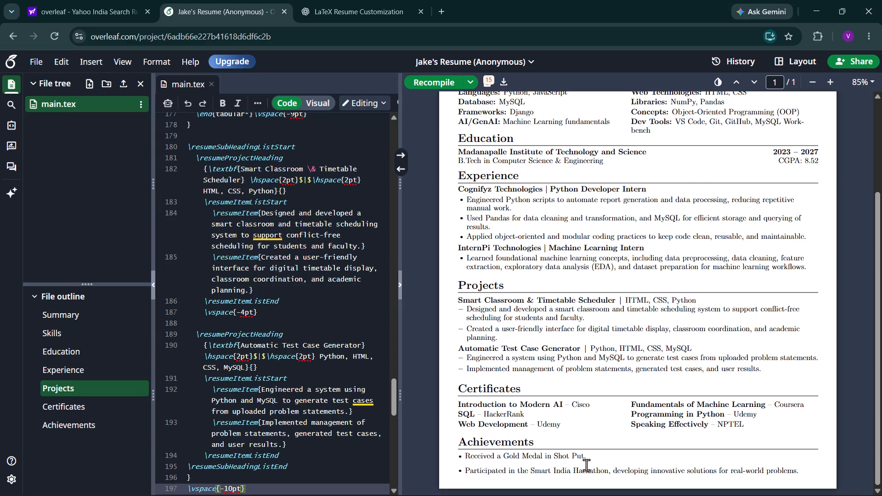
scroll(625, 392, "up", 5)
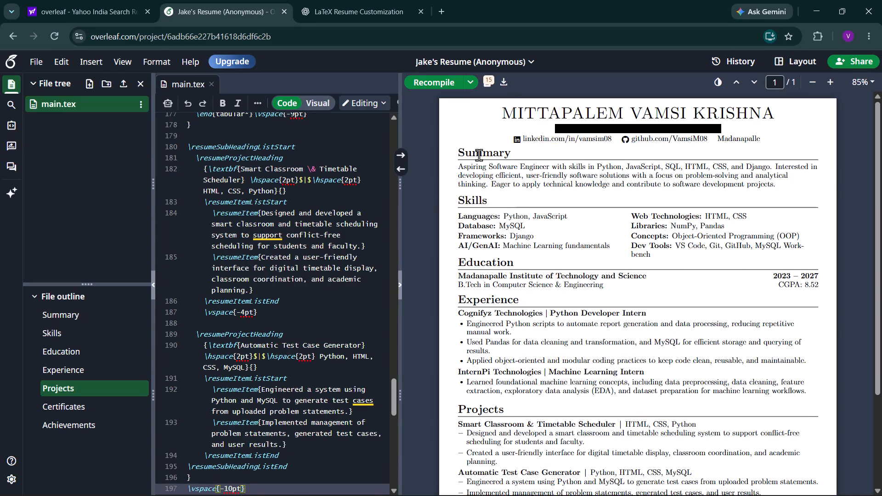
Download the compiled resume as a PDF and open the file to check the full page.
left_click(504, 82)
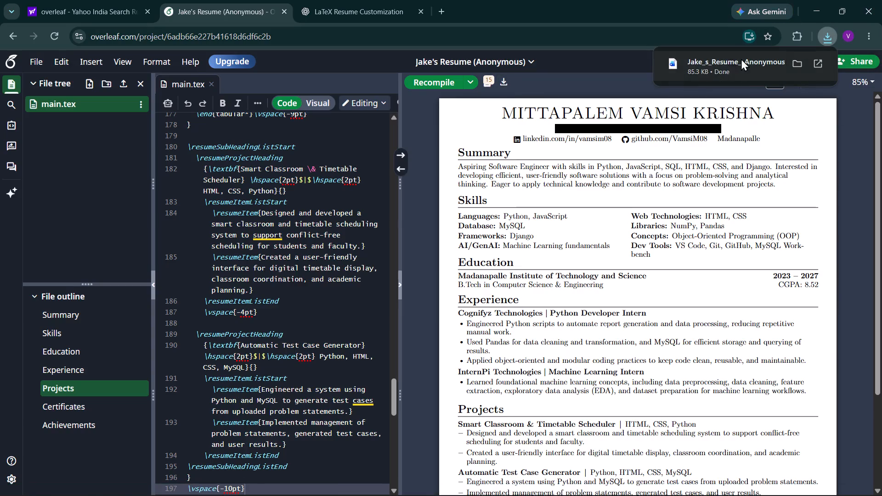
left_click(719, 59)
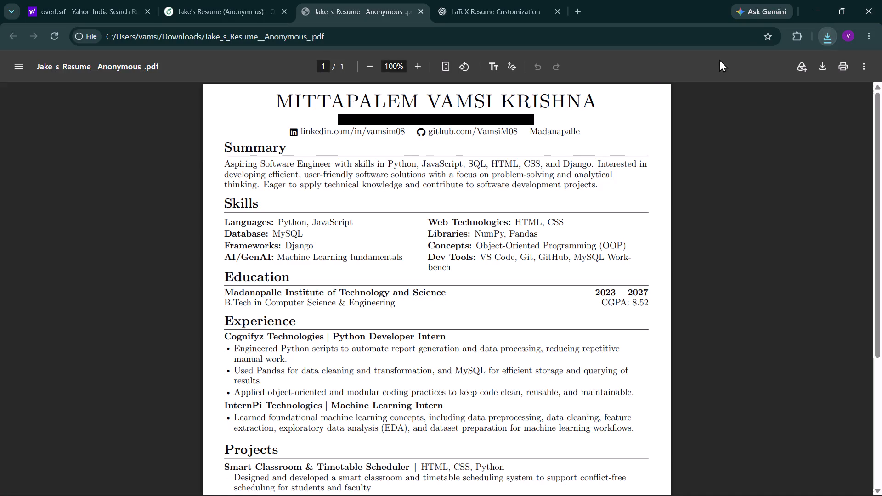
scroll(496, 194, "down", 10)
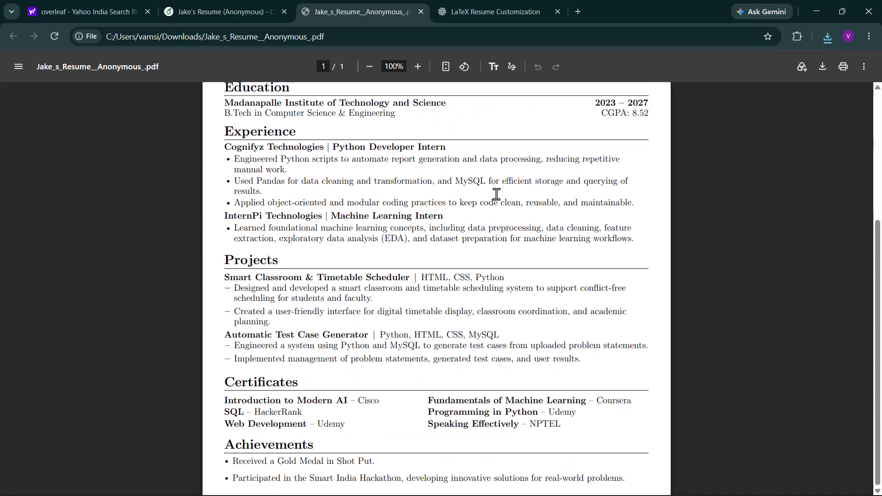
scroll(496, 194, "up", 5)
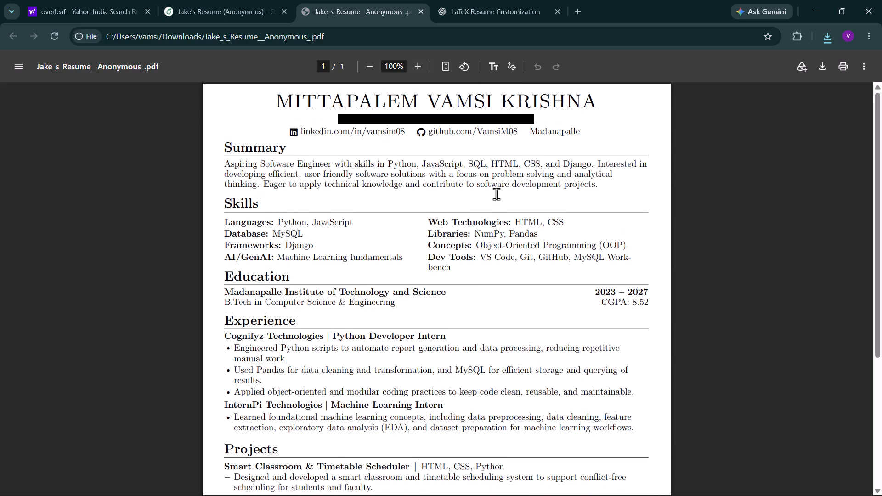
scroll(496, 194, "down", 13)
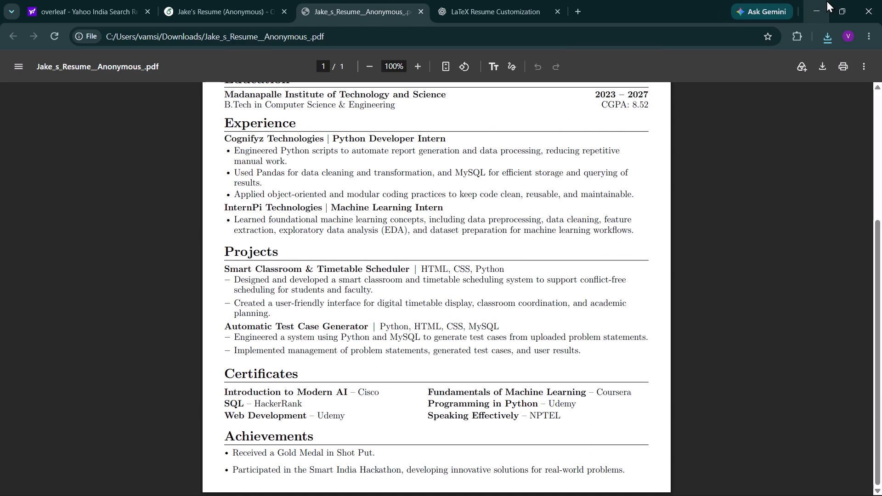
Return to the Overleaf project and copy the entire LaTeX source of main.tex.
left_click(249, 0)
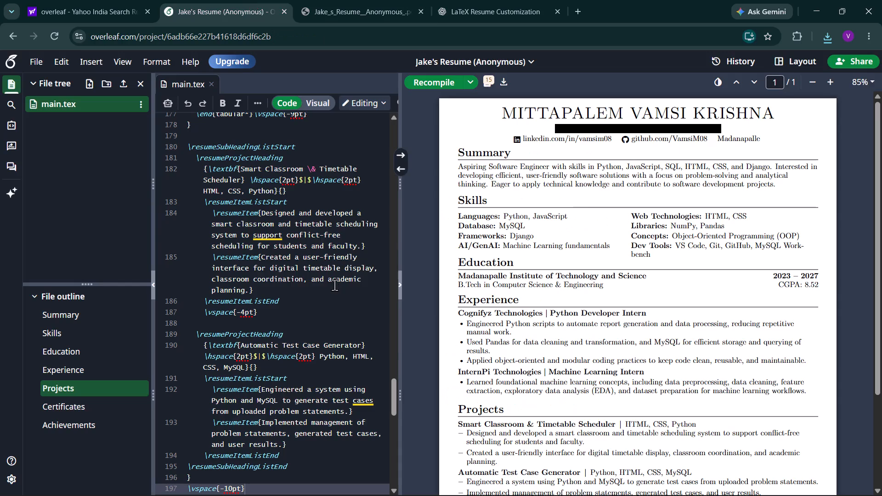
left_click(334, 285)
key("ctrl+a")
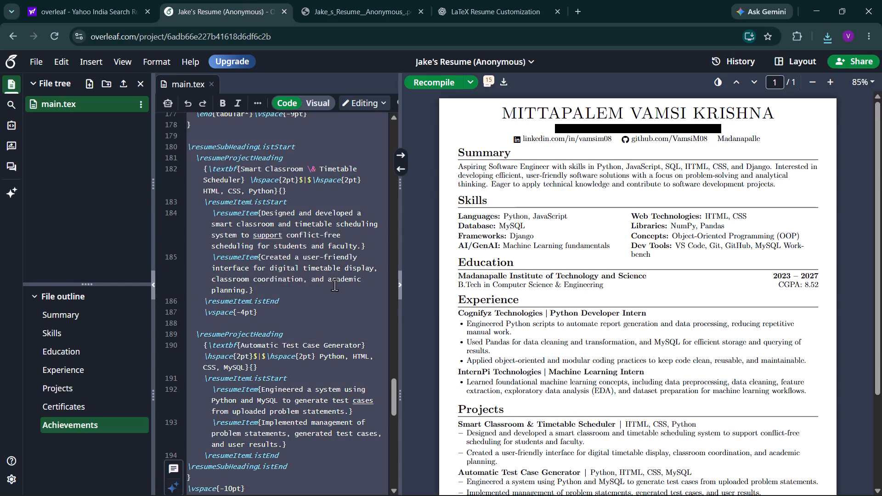
key("ctrl+c")
left_click(334, 285, "ctrl")
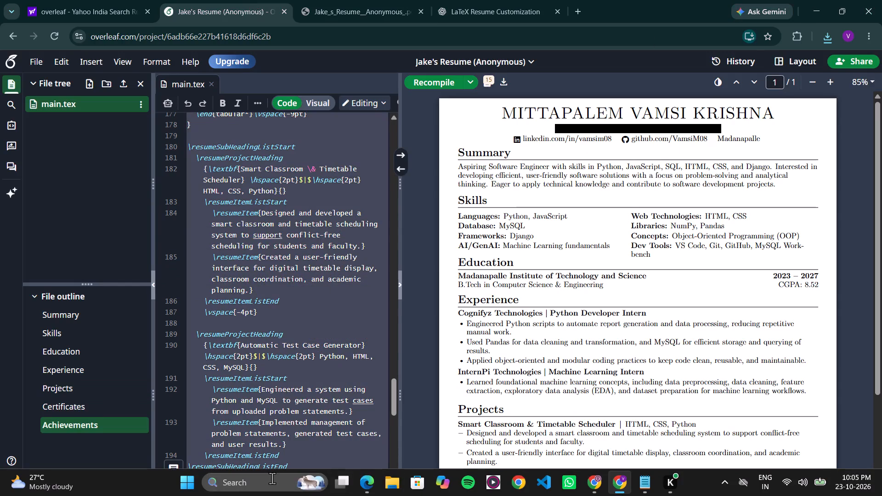
Open Word, create a blank document and paste the copied LaTeX source into it.
left_click(270, 478)
type("wo")
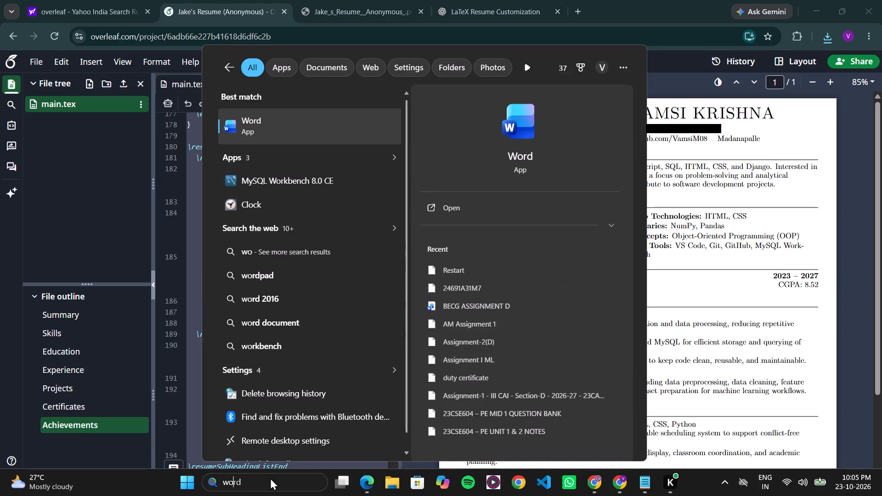
left_click(438, 203)
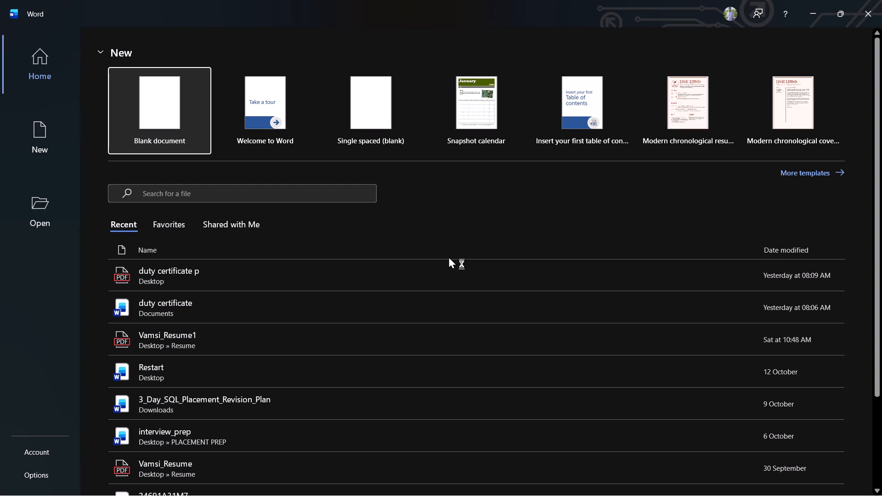
left_click(156, 90)
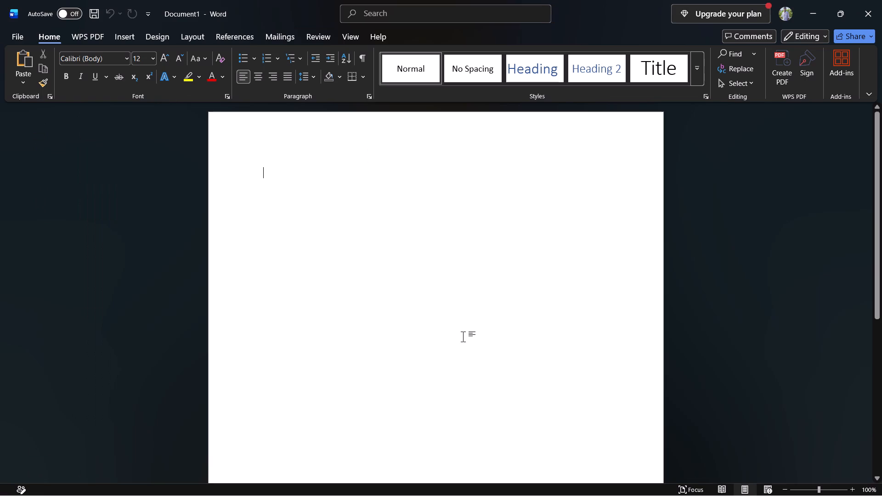
key("ctrl+v")
Save the Word document as "jack resume" in the OneDrive Desktop folder.
key("ctrl+s")
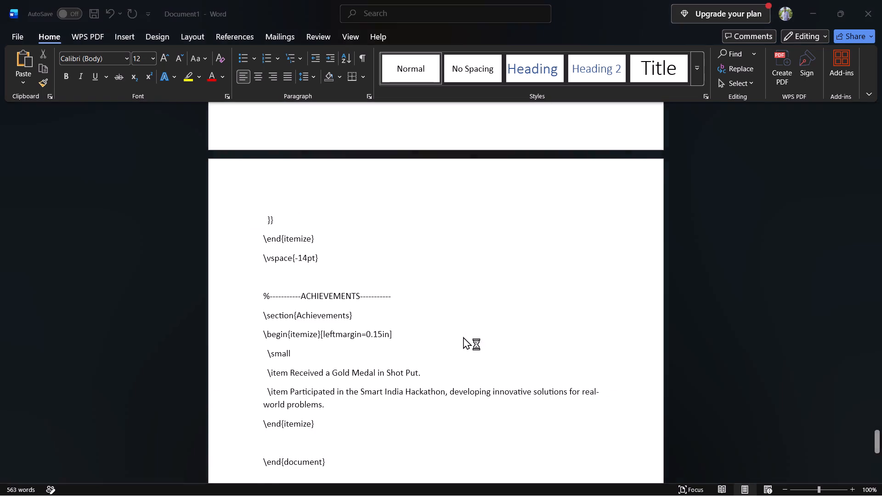
key("BackSpace")
type("jack resume")
key("space")
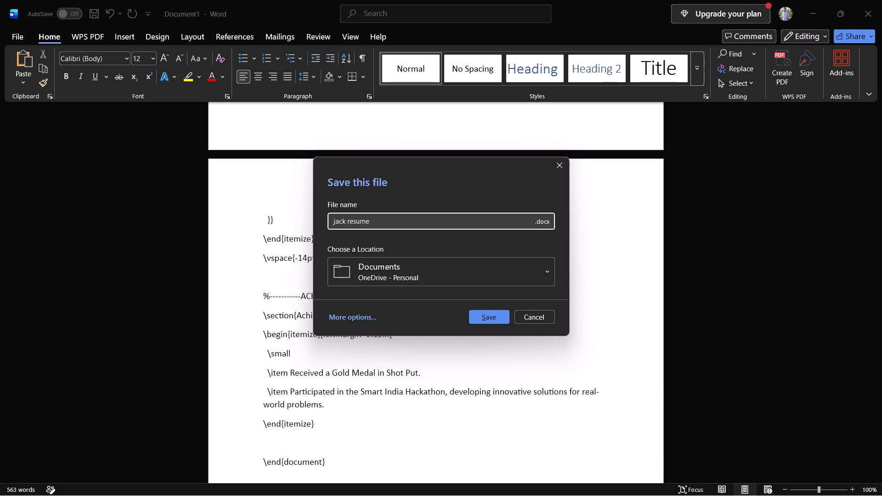
left_click(394, 287)
left_click(392, 282)
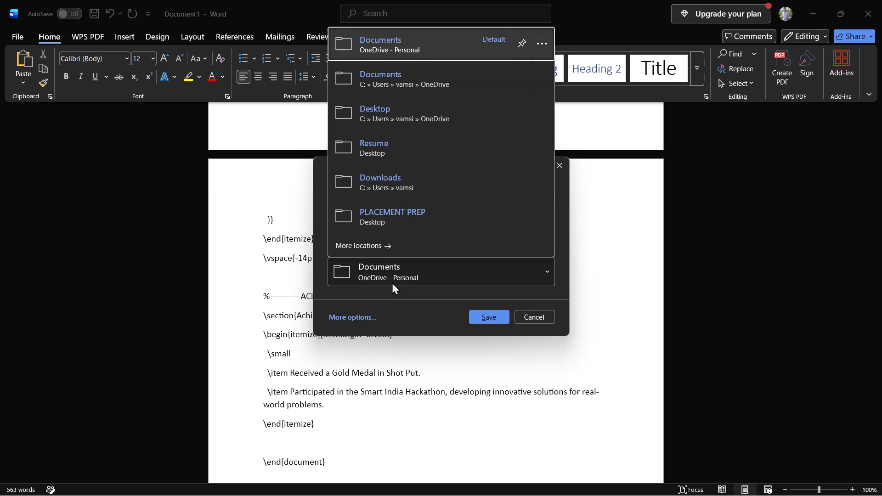
left_click(388, 115)
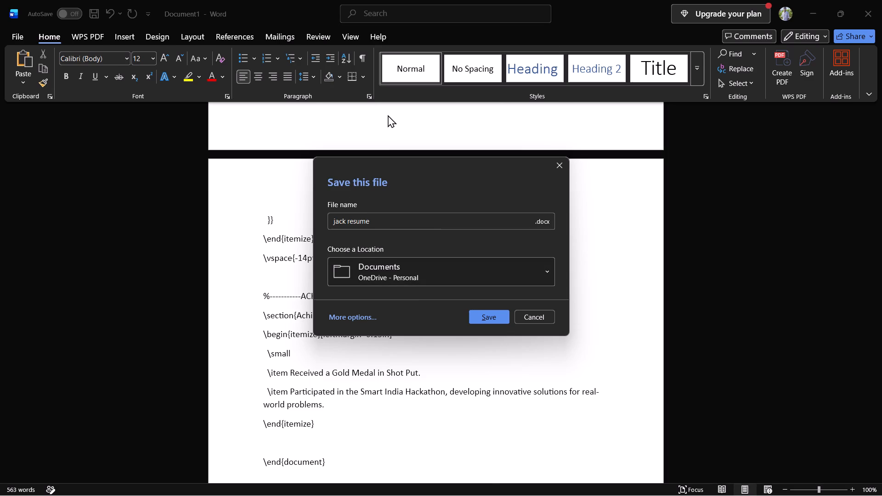
left_click(487, 316)
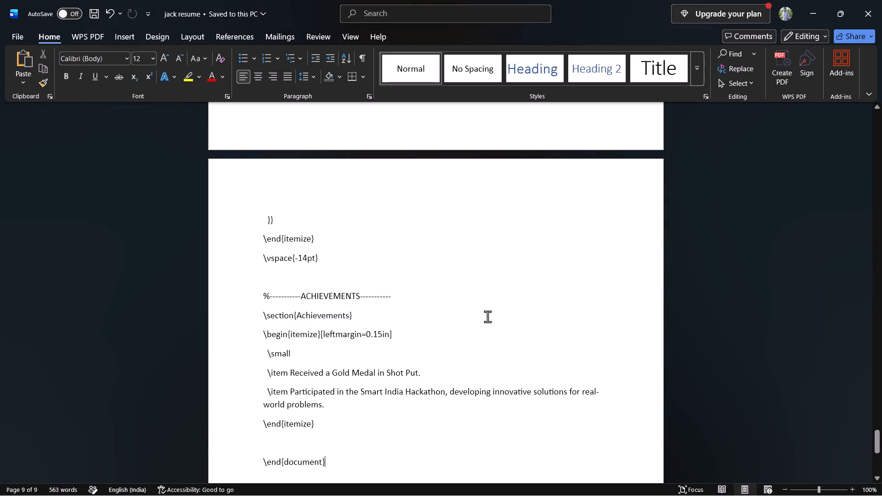
Close the Word document, the Overleaf browser window and the Claude chat window.
left_click(881, 1)
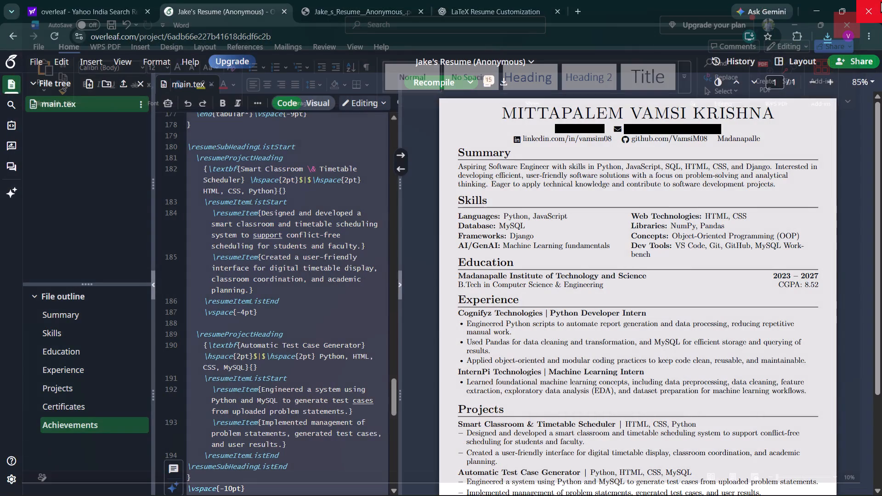
left_click(881, 1)
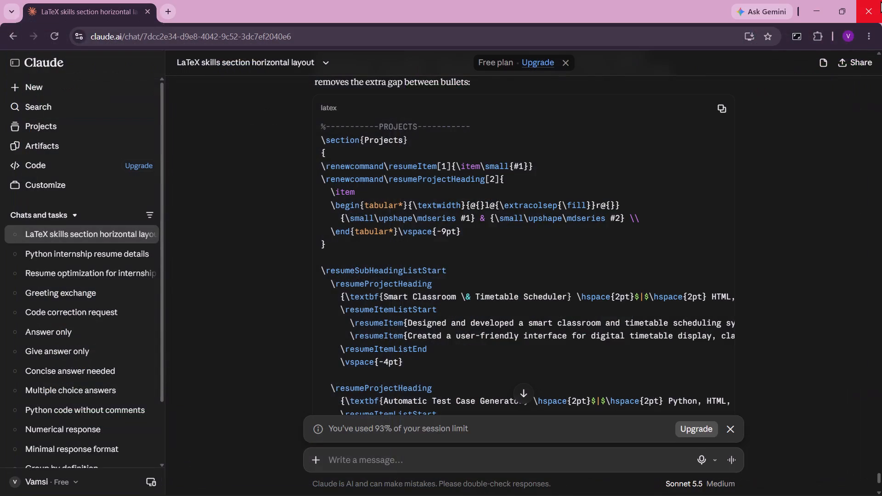
left_click(881, 1)
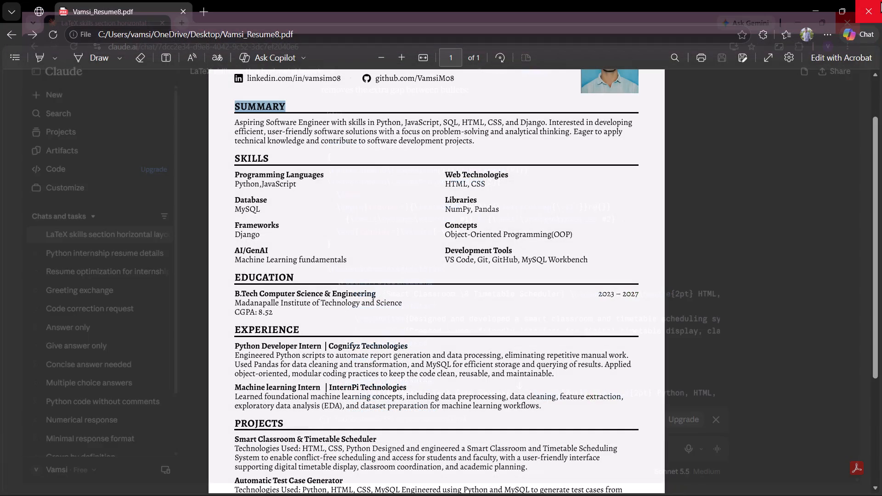